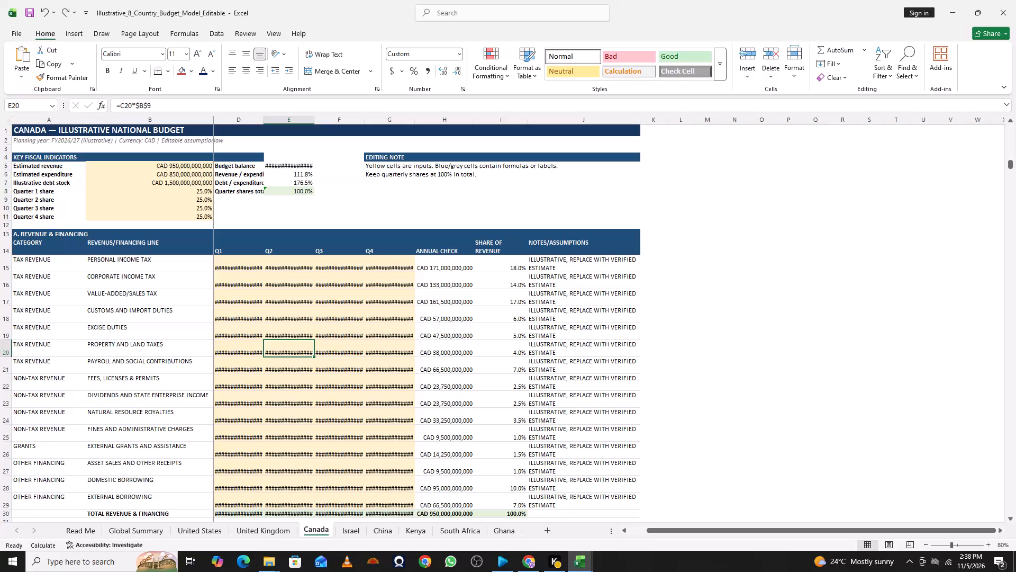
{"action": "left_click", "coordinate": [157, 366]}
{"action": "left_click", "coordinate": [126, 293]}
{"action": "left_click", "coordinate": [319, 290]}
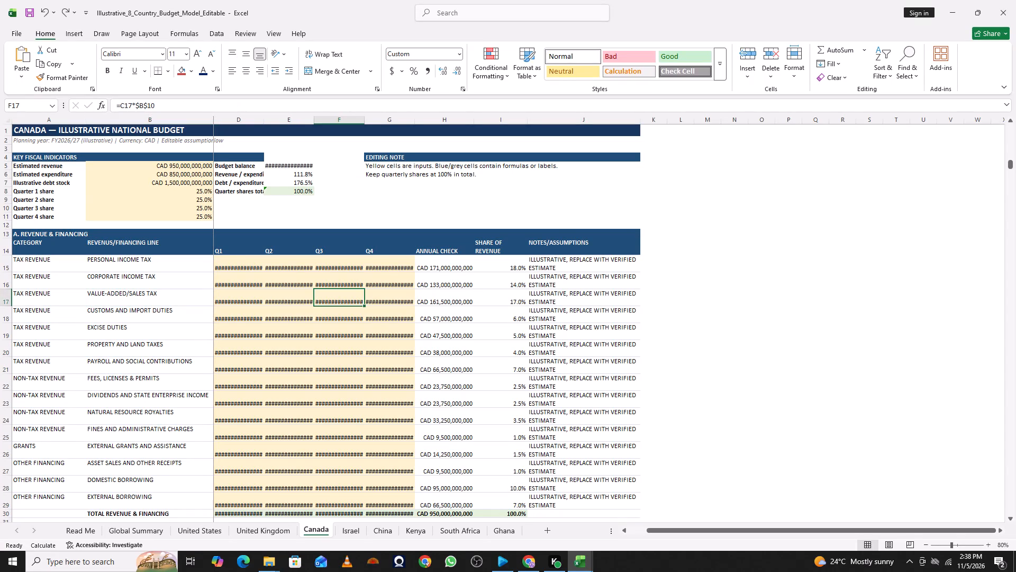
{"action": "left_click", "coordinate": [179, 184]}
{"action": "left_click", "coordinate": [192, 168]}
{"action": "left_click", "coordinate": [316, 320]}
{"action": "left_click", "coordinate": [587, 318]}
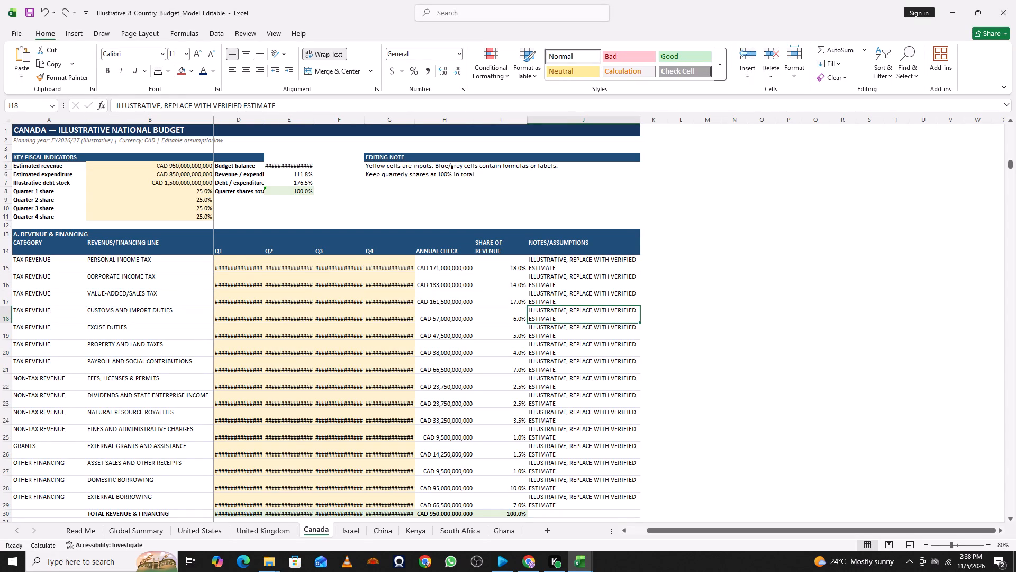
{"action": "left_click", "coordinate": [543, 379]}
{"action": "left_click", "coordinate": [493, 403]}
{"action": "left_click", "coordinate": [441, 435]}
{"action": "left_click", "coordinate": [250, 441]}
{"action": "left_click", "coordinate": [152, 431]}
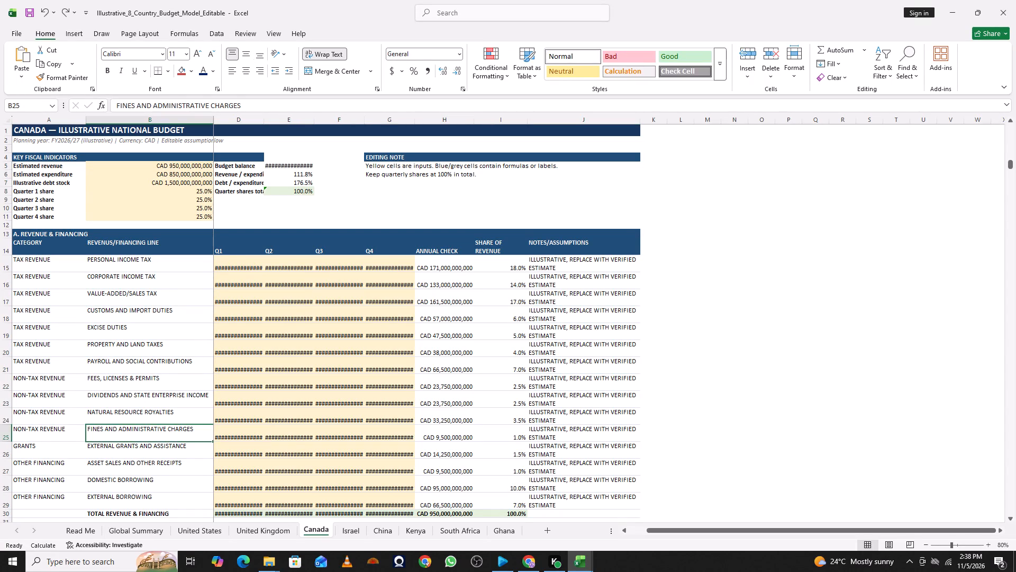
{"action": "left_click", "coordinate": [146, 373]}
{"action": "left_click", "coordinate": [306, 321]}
Switch to the Nexora_Enterprise_Corporate_Financial_Model_2027 workbook and select cell A2 on its Assumptions sheet.
{"action": "left_click", "coordinate": [582, 558]}
{"action": "left_click", "coordinate": [624, 525]}
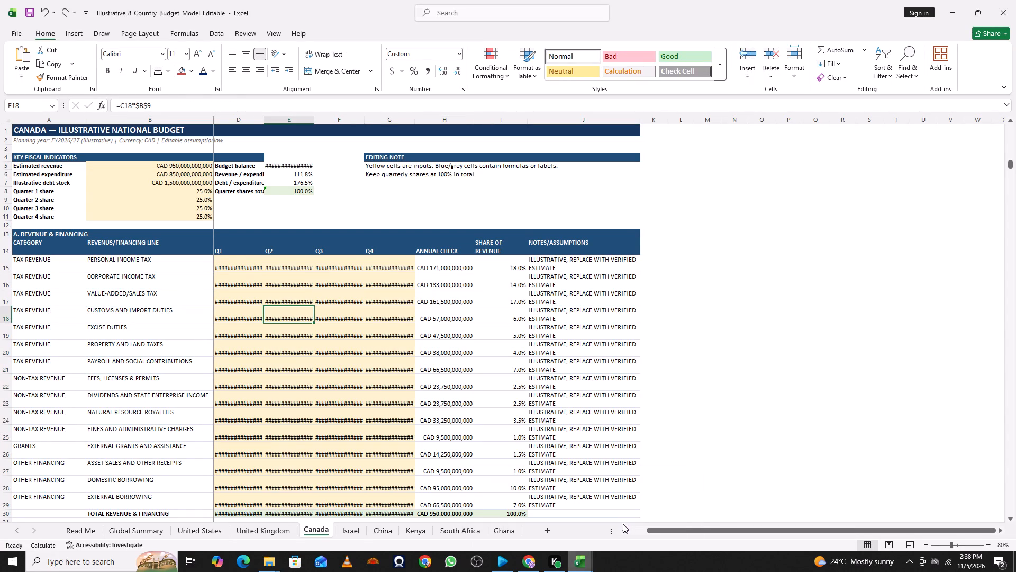
{"action": "left_click", "coordinate": [583, 559]}
{"action": "left_click", "coordinate": [536, 530]}
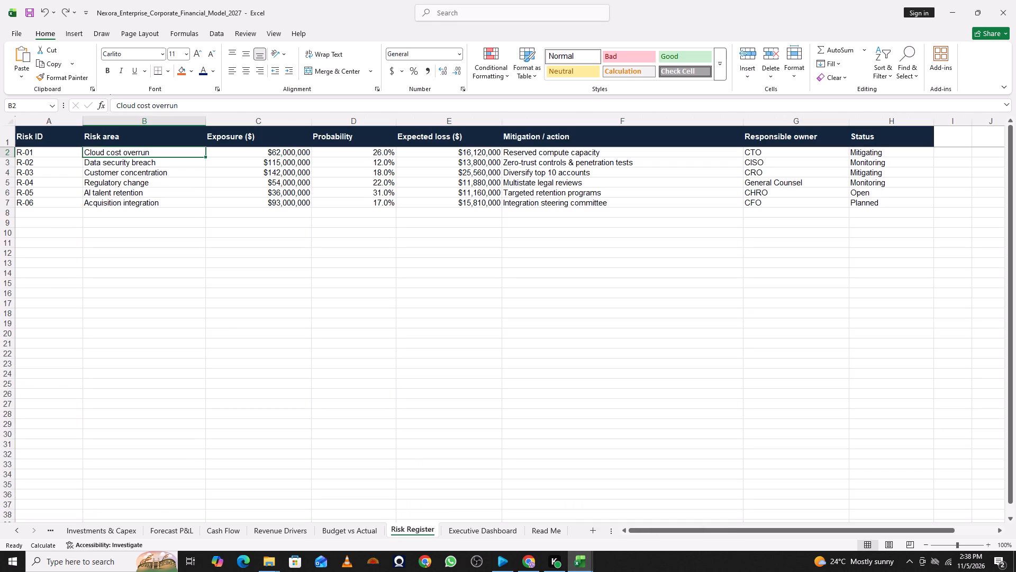
{"action": "left_click", "coordinate": [263, 537]}
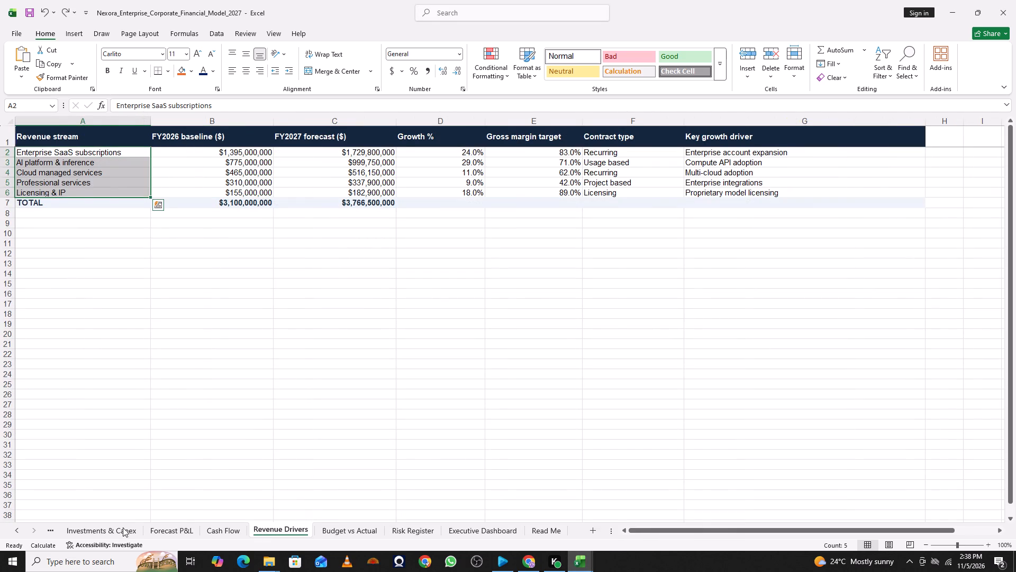
{"action": "left_click", "coordinate": [111, 528]}
{"action": "triple_click", "coordinate": [49, 528]}
{"action": "triple_click", "coordinate": [49, 528]}
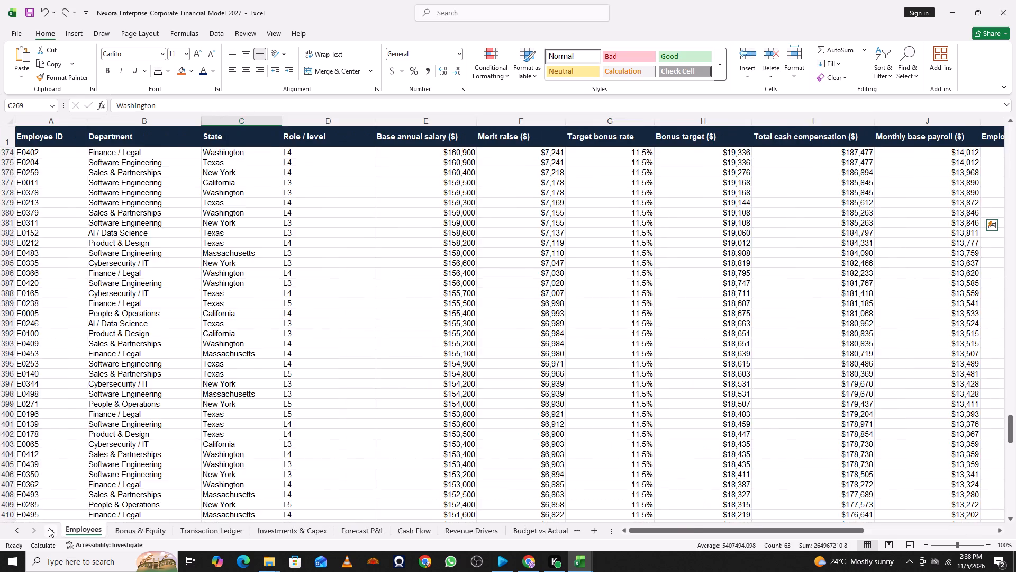
{"action": "triple_click", "coordinate": [49, 528]}
{"action": "triple_click", "coordinate": [49, 528]}
{"action": "left_click", "coordinate": [71, 225]}
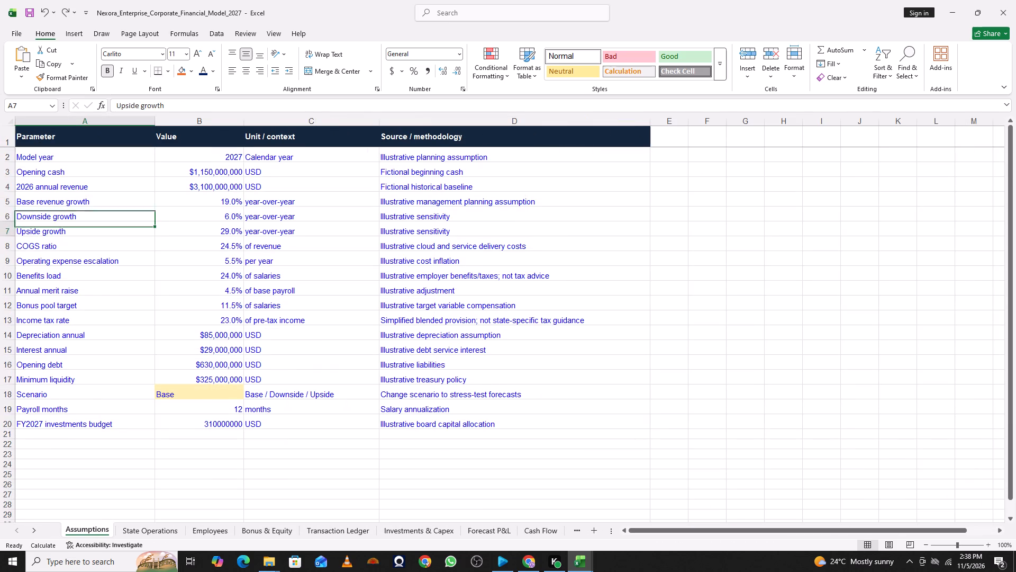
{"action": "left_click", "coordinate": [86, 160]}
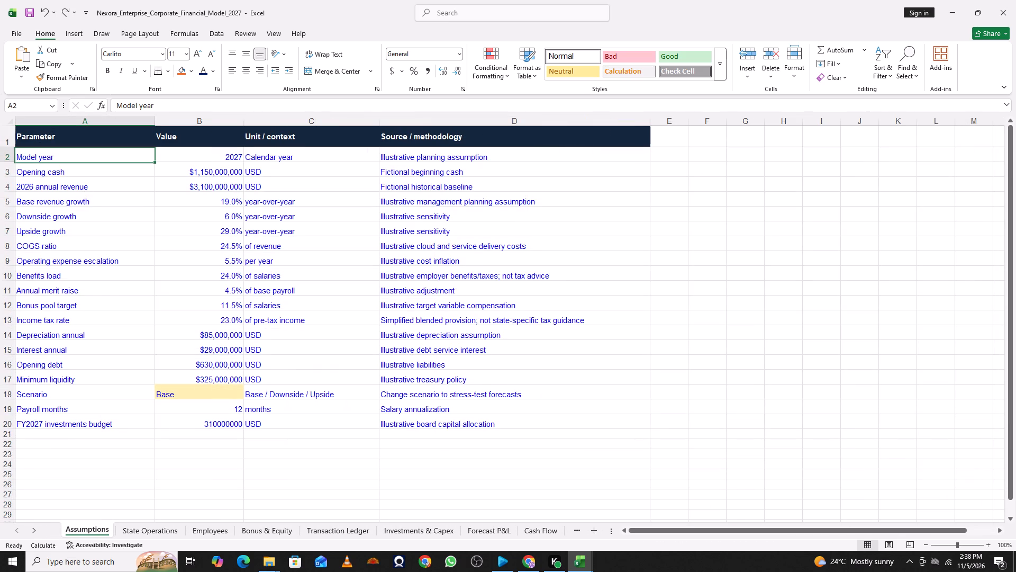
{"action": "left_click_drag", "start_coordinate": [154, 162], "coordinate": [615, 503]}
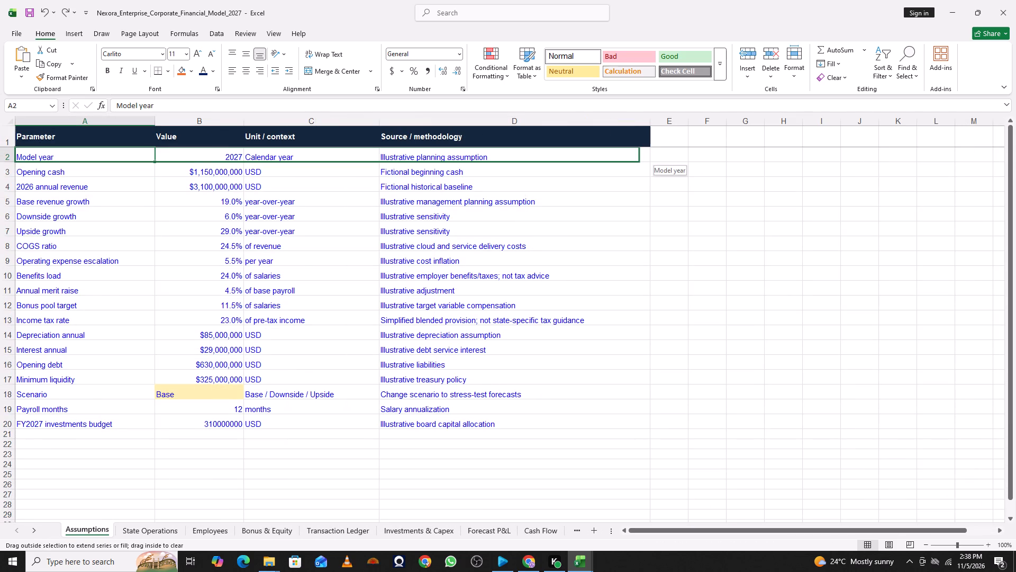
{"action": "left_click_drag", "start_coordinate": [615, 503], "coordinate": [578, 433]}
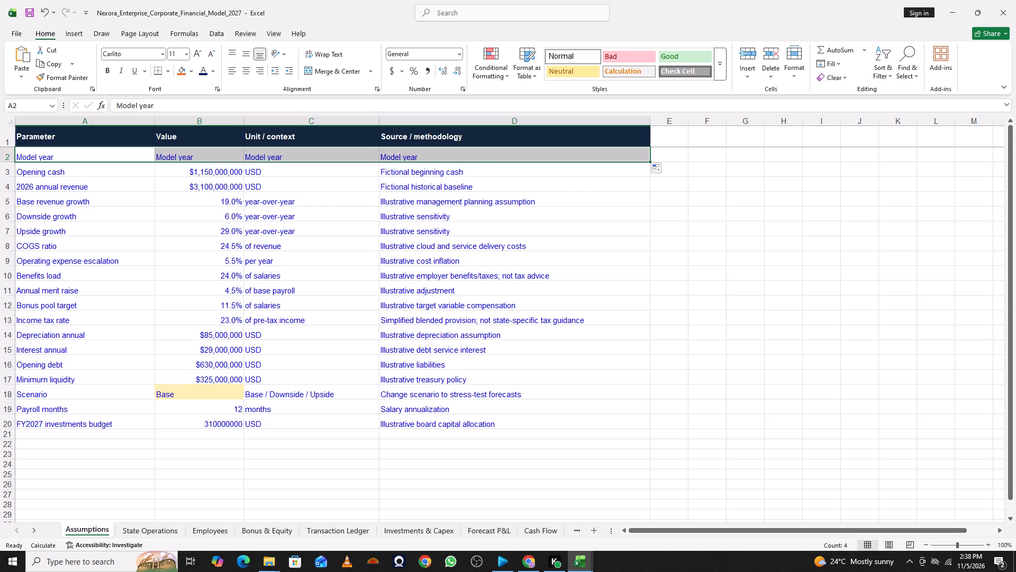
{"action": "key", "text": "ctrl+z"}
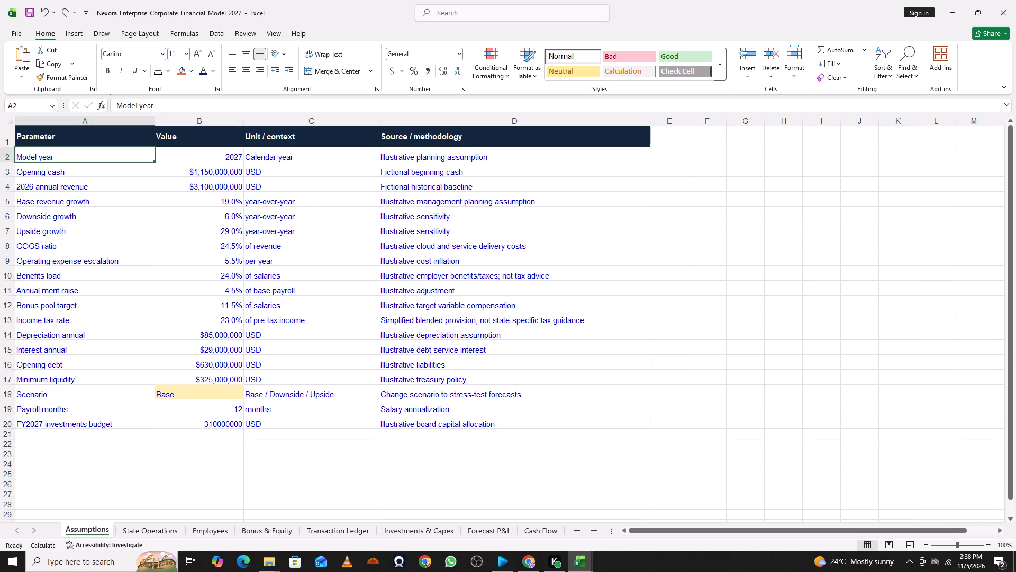
Format the text in A2:D21 of the Assumptions sheet as Calibri, size 12, with a dark navy font colour.
{"action": "key", "text": "shift+Right"}
{"action": "key", "text": "shift+Right"}
{"action": "key", "text": "shift+Right"}
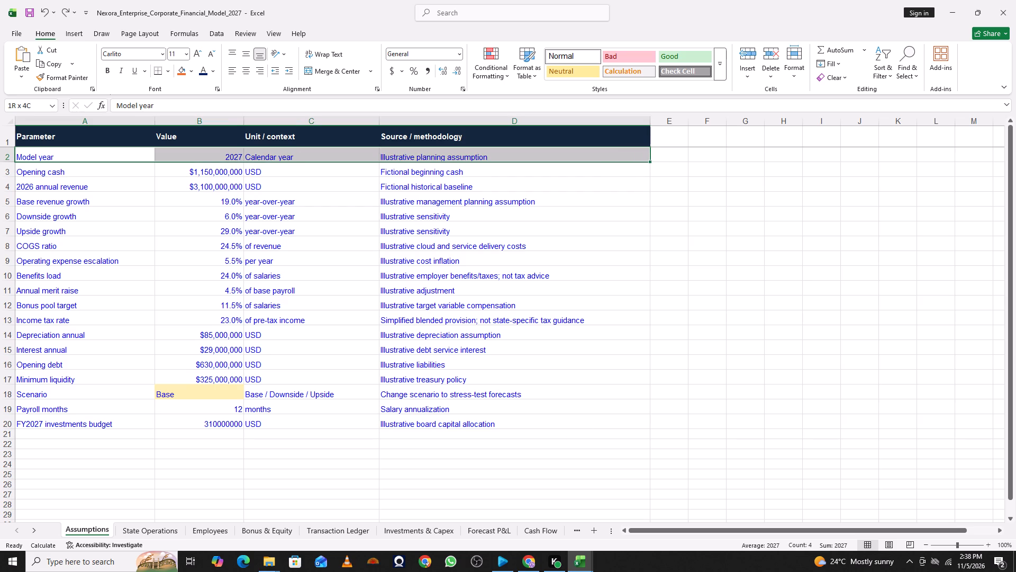
{"action": "key", "text": "shift+Down"}
{"action": "key", "text": "shift+Down"}
{"action": "key", "text": "shift+Down"}
{"action": "key", "text": "shift+Down"}
{"action": "key", "text": "shift+Down"}
{"action": "key", "text": "shift+Down"}
{"action": "key", "text": "shift+Down"}
{"action": "key", "text": "shift+Down"}
{"action": "key", "text": "shift+Down"}
{"action": "key", "text": "shift+Down"}
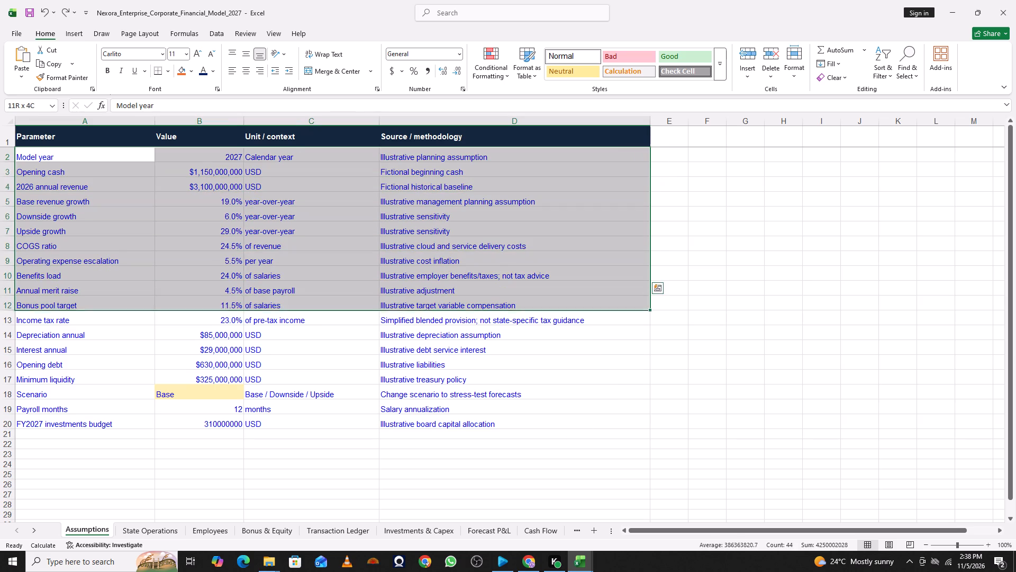
{"action": "key", "text": "shift+Down"}
{"action": "key", "text": "shift+Down"}
{"action": "key", "text": "shift+Down"}
{"action": "key", "text": "shift+Down"}
{"action": "key", "text": "shift+Down"}
{"action": "key", "text": "shift+Down"}
{"action": "key", "text": "shift+Down"}
{"action": "key", "text": "shift+Down"}
{"action": "key", "text": "shift+Down"}
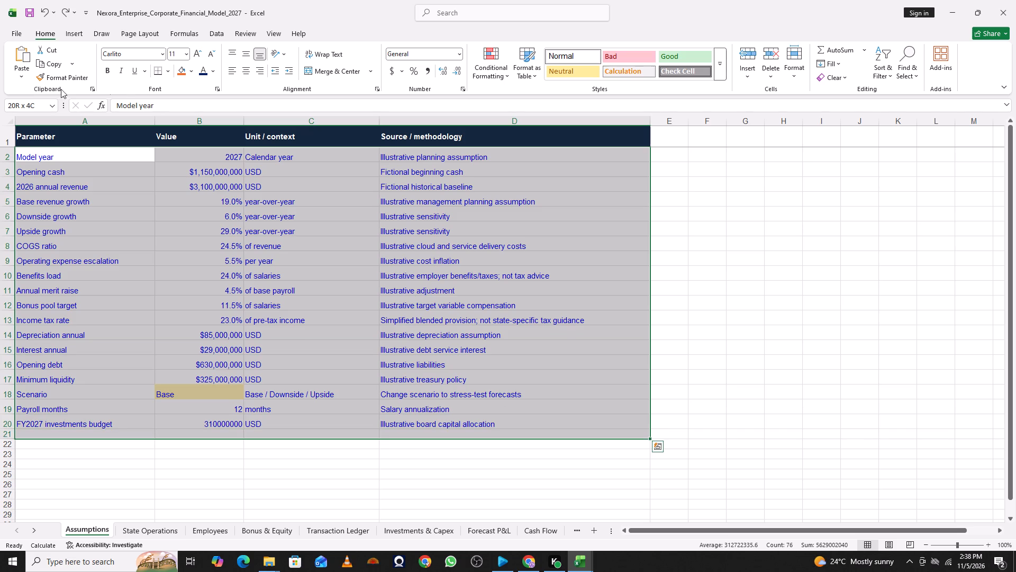
{"action": "left_click", "coordinate": [165, 55]}
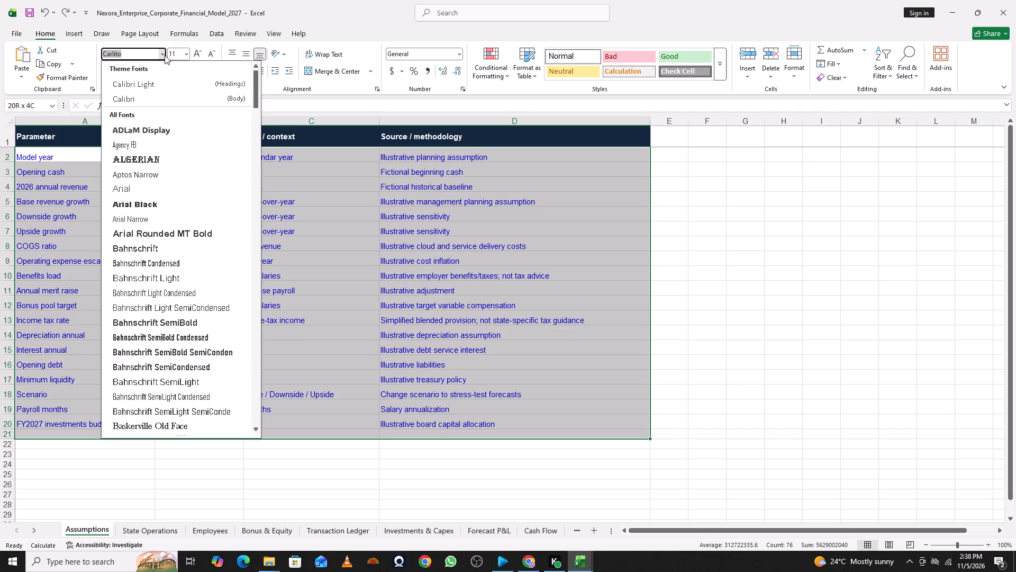
{"action": "left_click", "coordinate": [153, 99]}
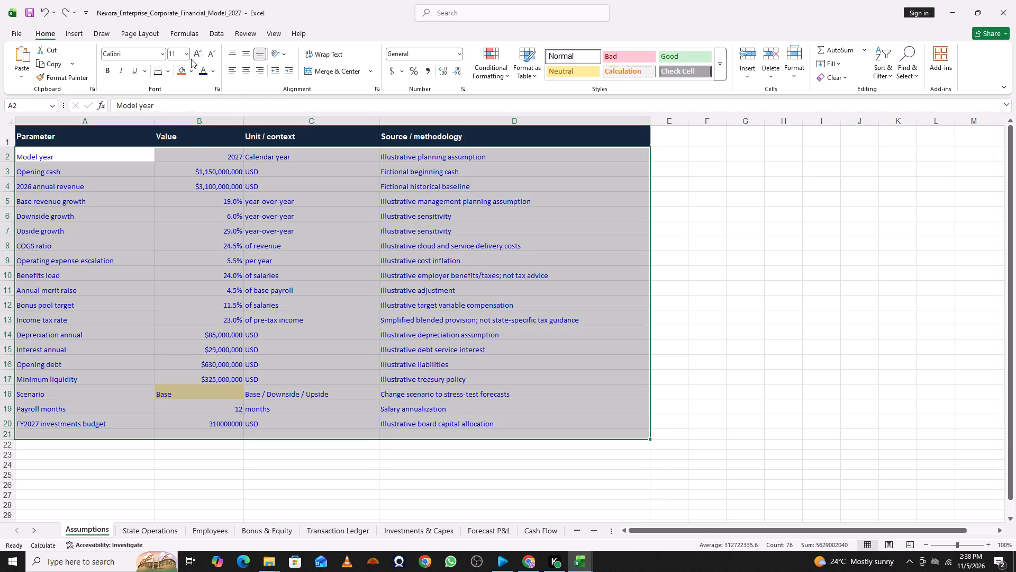
{"action": "left_click", "coordinate": [189, 55]}
{"action": "left_click", "coordinate": [174, 115]}
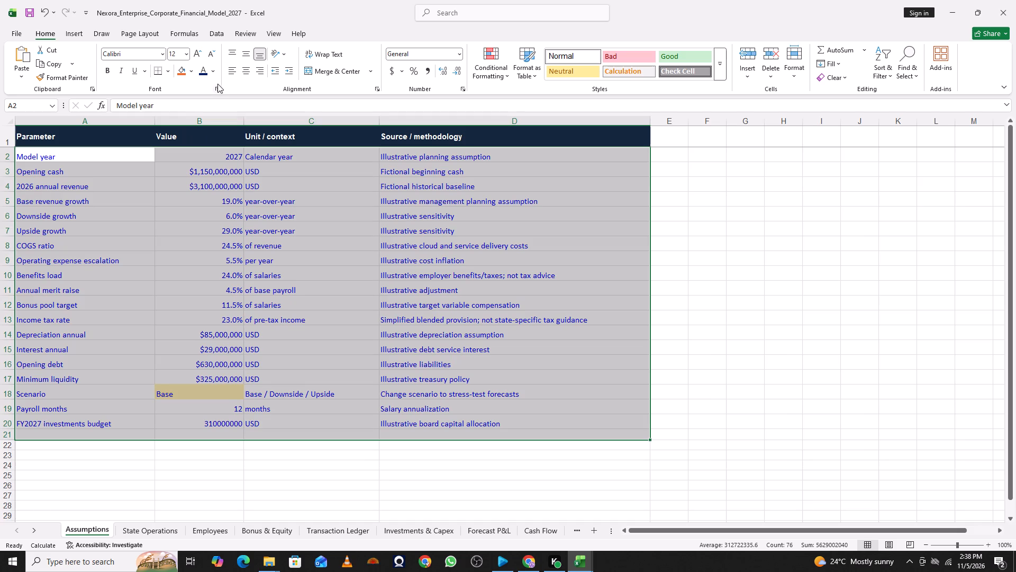
{"action": "left_click", "coordinate": [201, 73]}
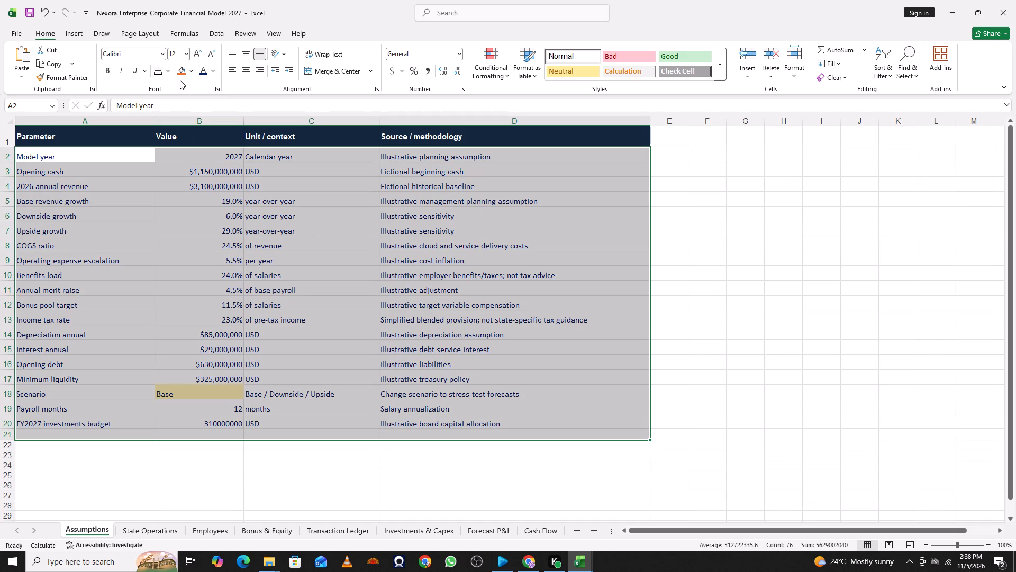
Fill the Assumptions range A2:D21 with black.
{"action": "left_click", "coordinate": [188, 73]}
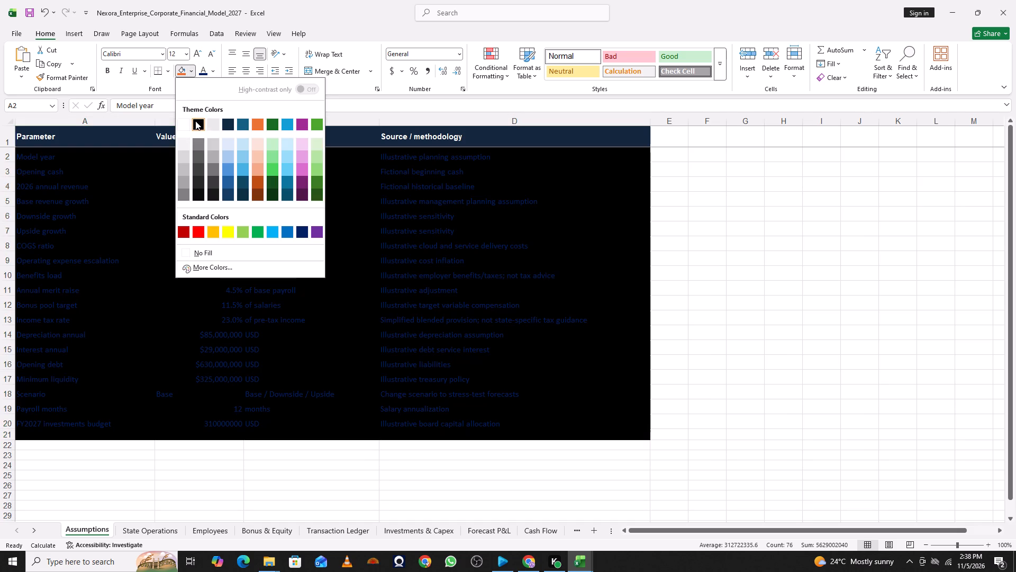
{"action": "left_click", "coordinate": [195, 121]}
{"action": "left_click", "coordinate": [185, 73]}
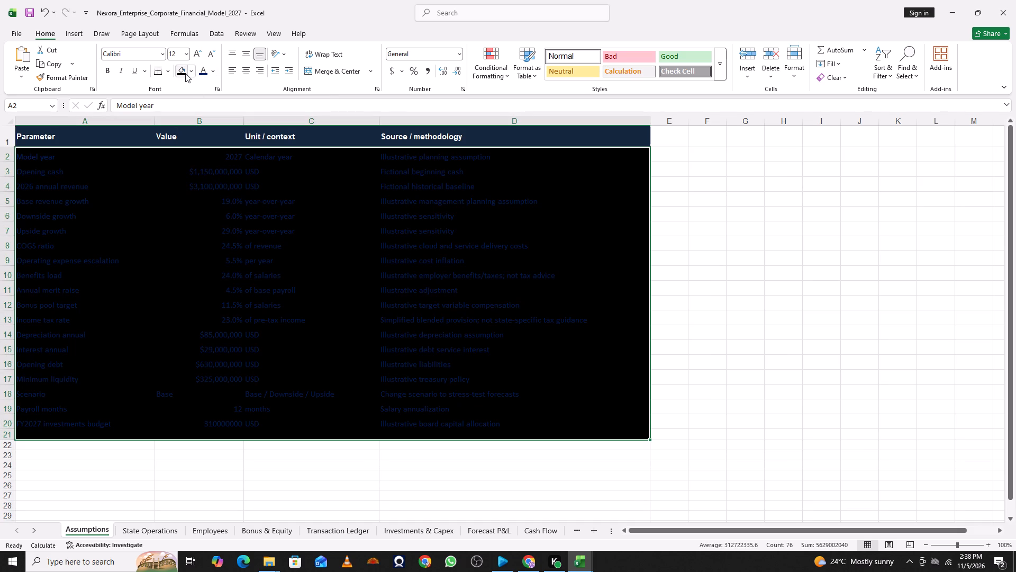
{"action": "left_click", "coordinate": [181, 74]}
Fill the Assumptions range A2:D21 with white.
{"action": "left_click", "coordinate": [193, 74]}
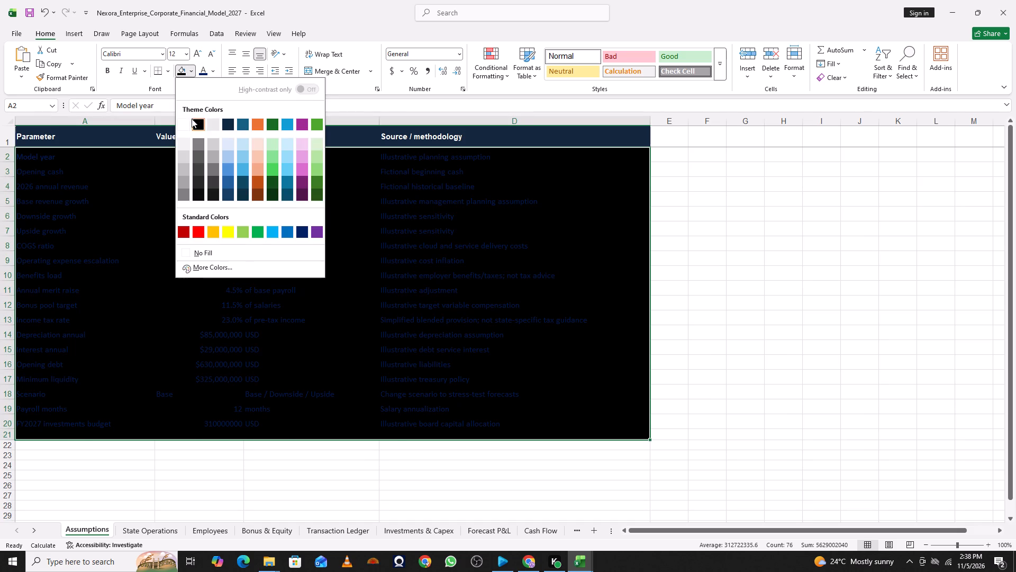
{"action": "left_click", "coordinate": [186, 119]}
{"action": "left_click", "coordinate": [277, 226]}
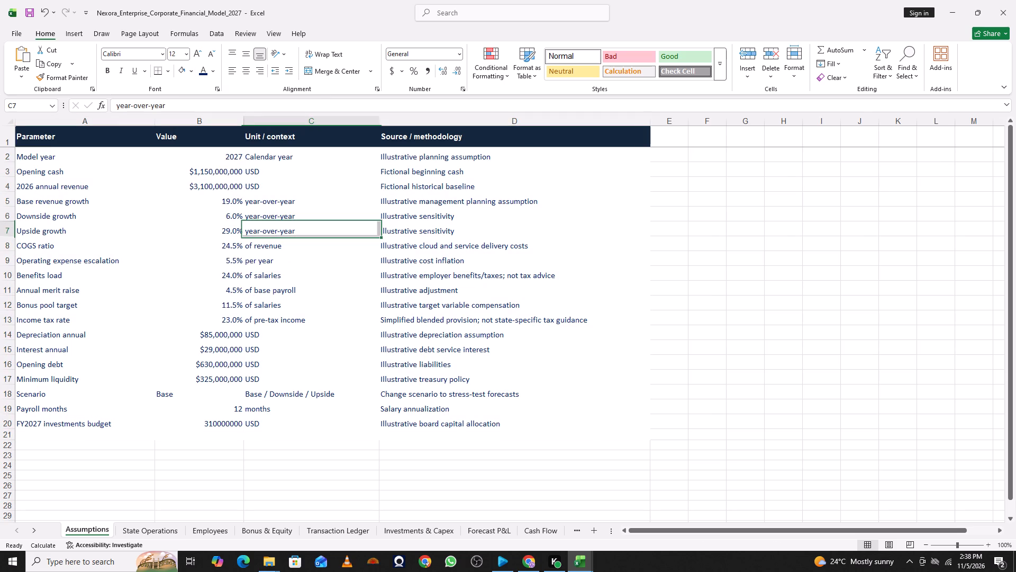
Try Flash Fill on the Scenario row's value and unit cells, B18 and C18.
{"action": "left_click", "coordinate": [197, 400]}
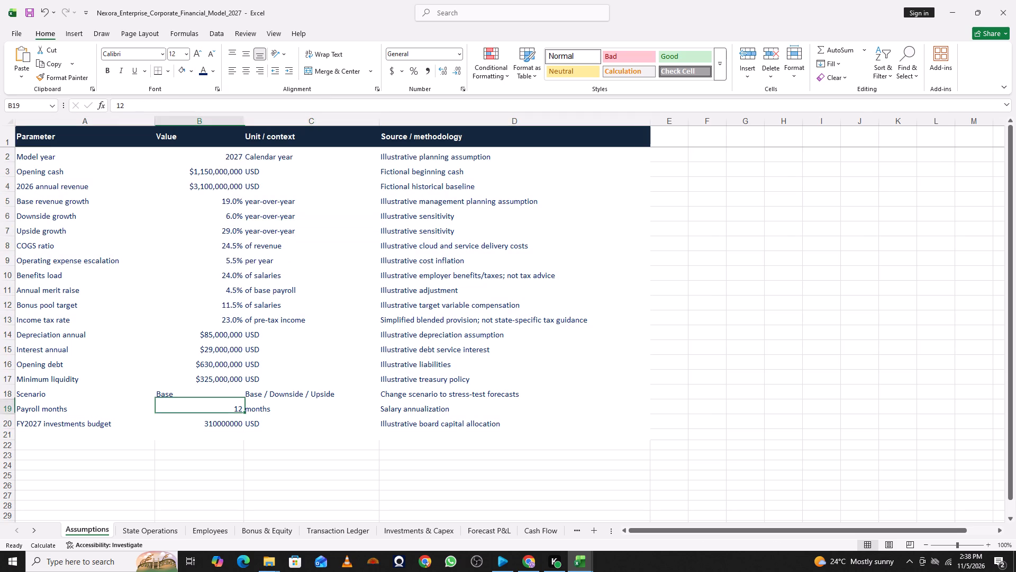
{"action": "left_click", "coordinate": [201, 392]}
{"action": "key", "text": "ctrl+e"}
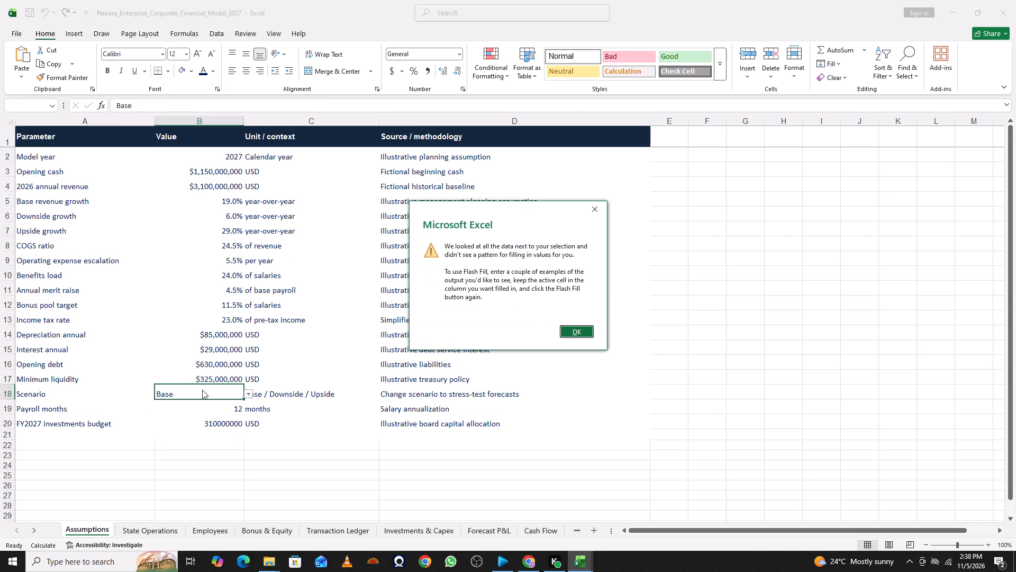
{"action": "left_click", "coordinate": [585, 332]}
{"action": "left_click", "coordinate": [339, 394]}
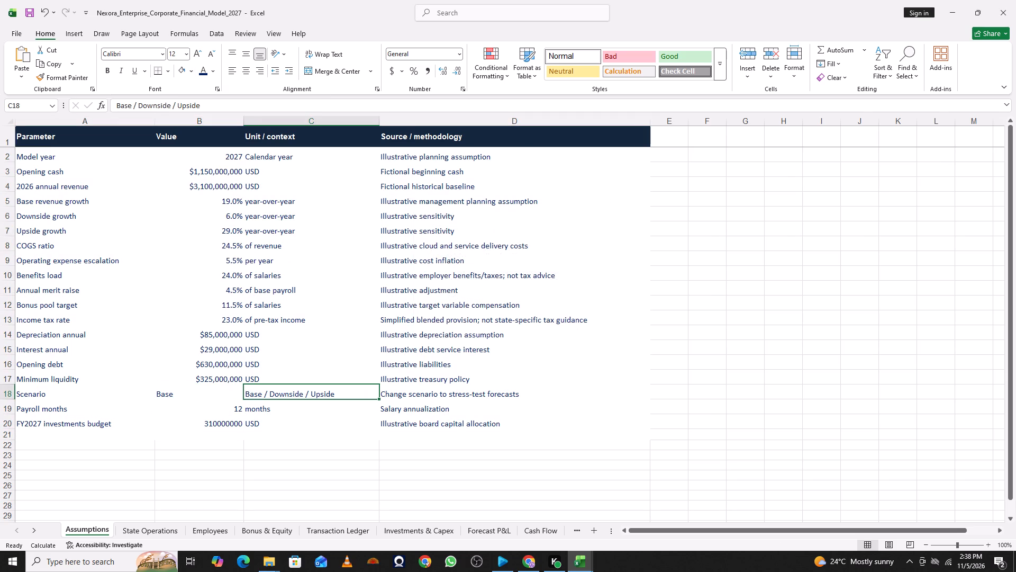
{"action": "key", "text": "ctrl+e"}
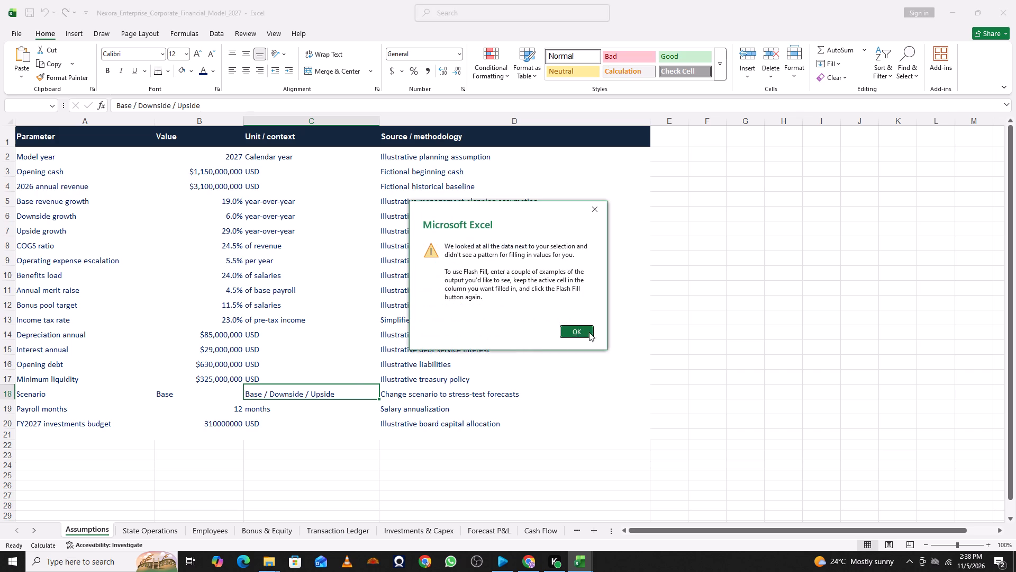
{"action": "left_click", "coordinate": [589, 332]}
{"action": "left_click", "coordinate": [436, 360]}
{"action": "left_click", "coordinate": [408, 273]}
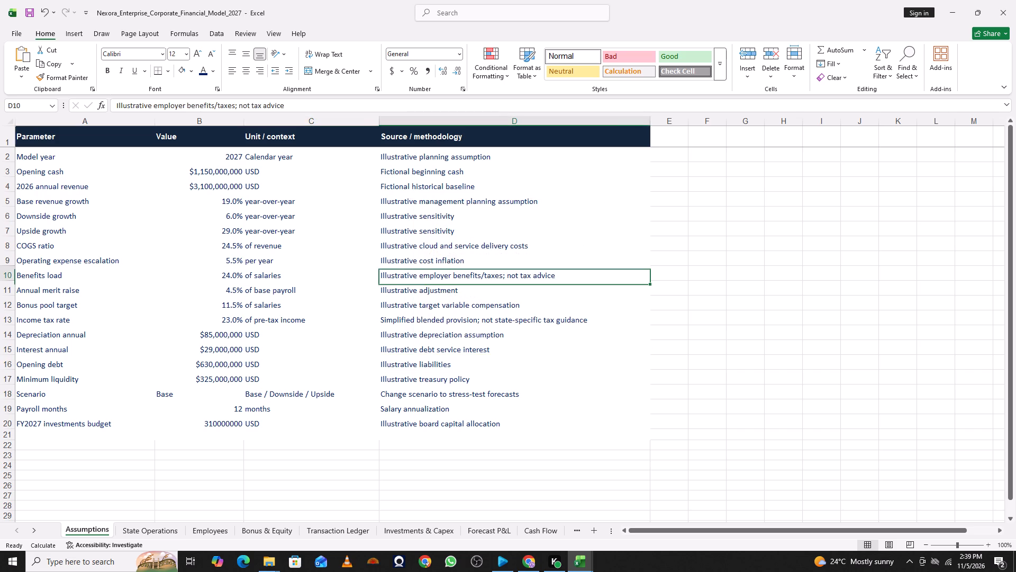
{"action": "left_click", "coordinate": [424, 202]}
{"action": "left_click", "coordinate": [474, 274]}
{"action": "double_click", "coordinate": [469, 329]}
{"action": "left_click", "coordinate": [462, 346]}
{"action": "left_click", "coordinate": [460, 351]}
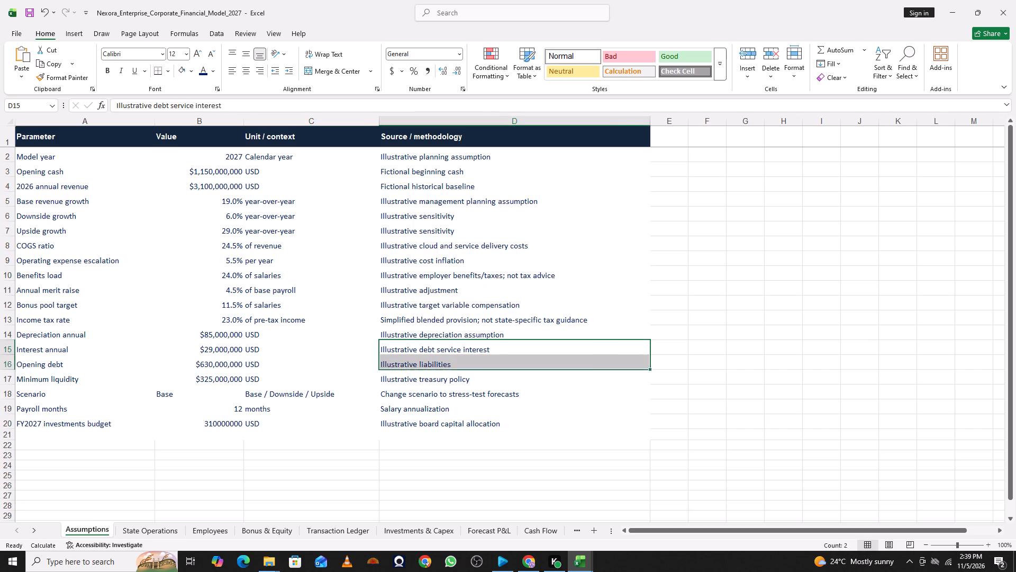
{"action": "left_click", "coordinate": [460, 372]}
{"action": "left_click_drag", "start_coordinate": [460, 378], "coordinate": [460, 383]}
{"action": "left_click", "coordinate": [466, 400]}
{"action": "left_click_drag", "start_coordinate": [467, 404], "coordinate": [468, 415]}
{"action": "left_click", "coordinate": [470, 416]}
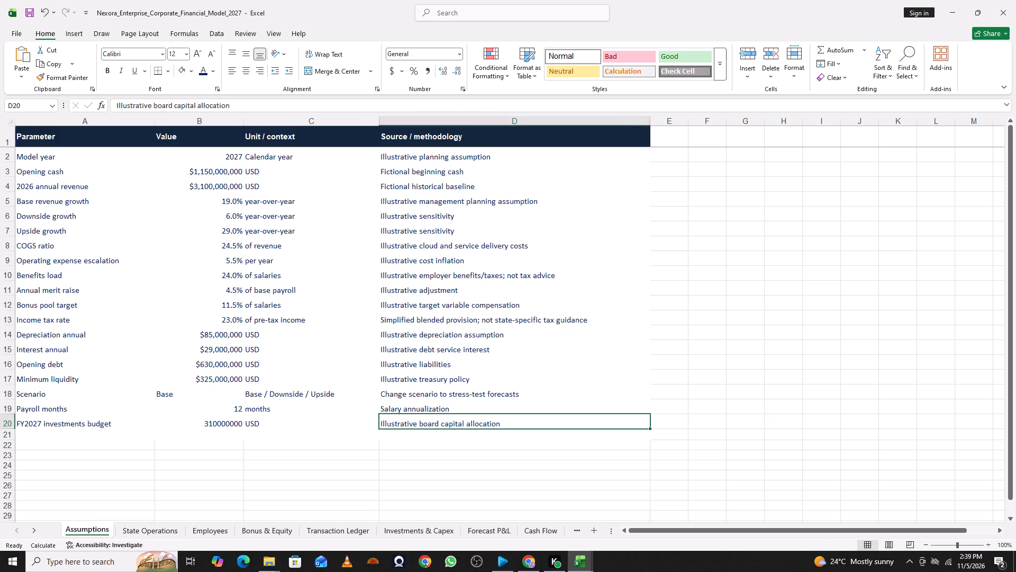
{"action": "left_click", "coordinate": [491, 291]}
Go to the Forecast P&L sheet and save the workbook.
{"action": "left_click", "coordinate": [495, 530]}
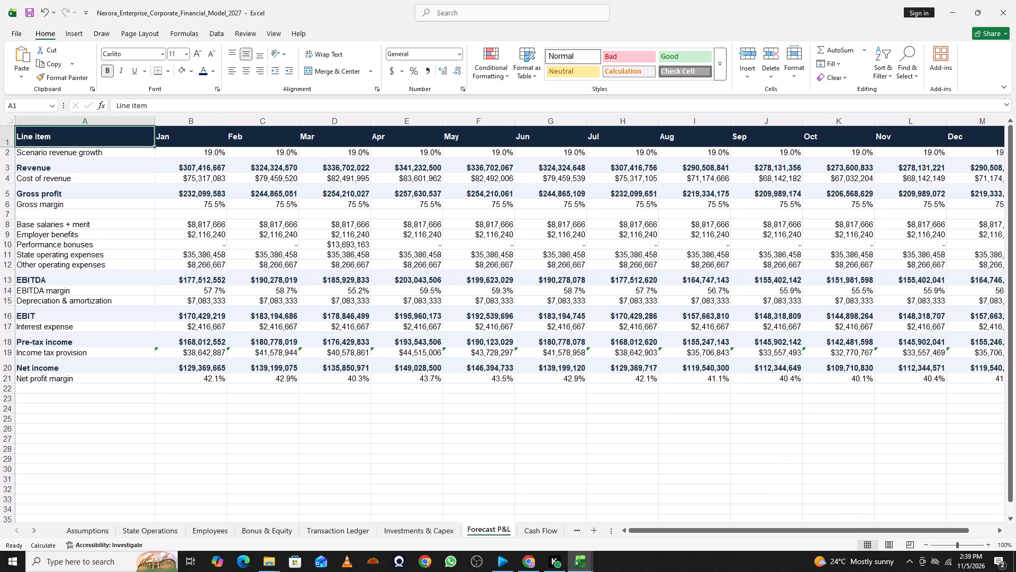
{"action": "key", "text": "ctrl+s"}
Examine the Investments & Capex and Transaction Ledger sheets for their current formatting.
{"action": "left_click", "coordinate": [450, 525]}
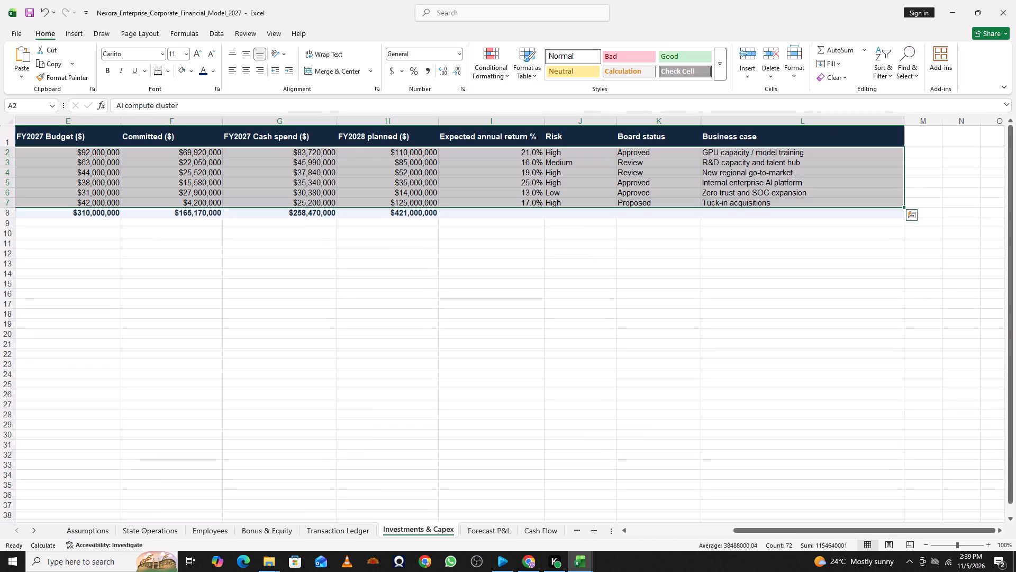
{"action": "left_click", "coordinate": [466, 406]}
{"action": "scroll", "coordinate": [464, 396], "scroll_direction": "up", "scroll_amount": 5}
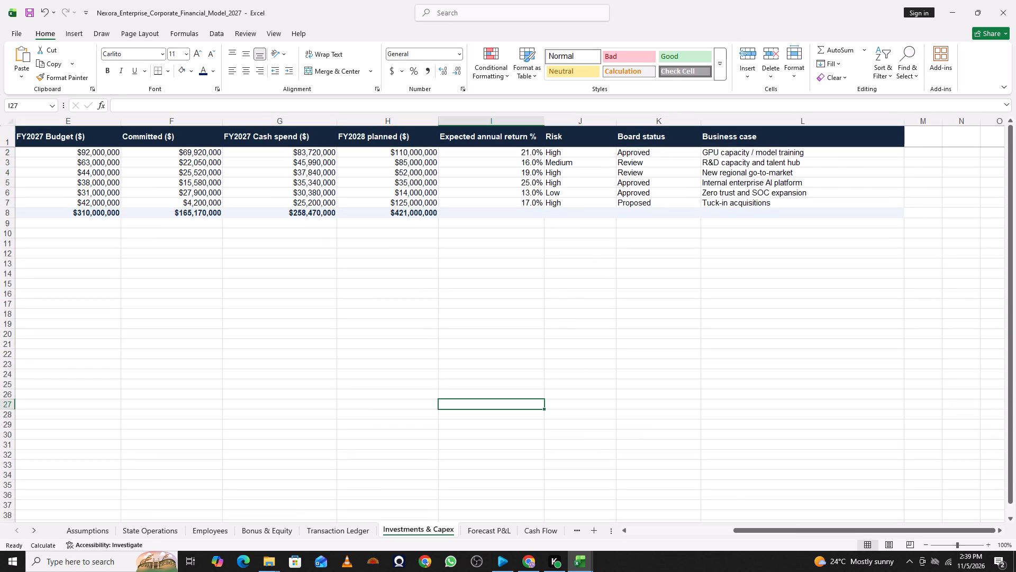
{"action": "left_click", "coordinate": [347, 531]}
{"action": "left_click", "coordinate": [430, 343]}
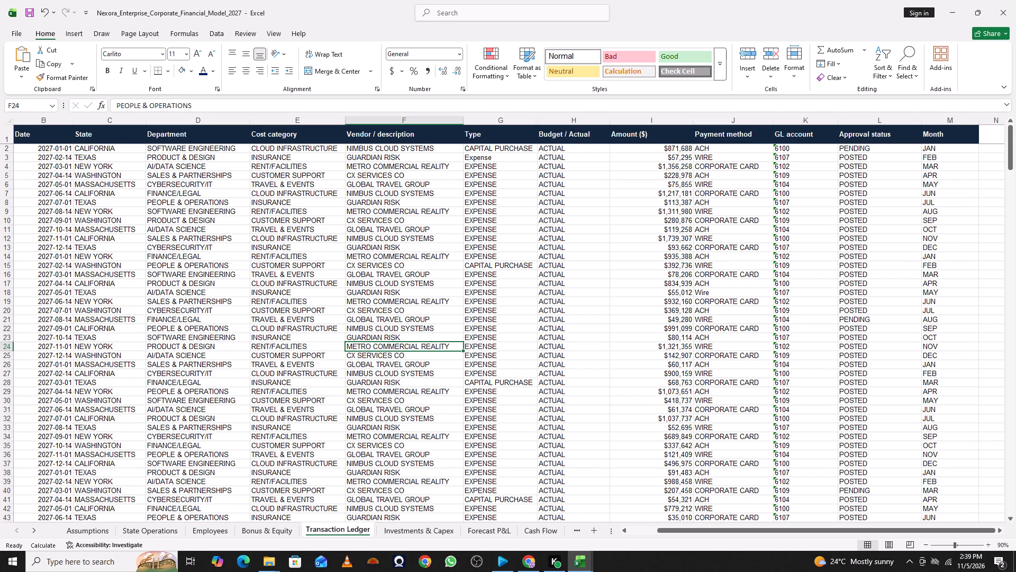
{"action": "scroll", "coordinate": [451, 301], "scroll_direction": "down", "scroll_amount": 5}
{"action": "scroll", "coordinate": [446, 317], "scroll_direction": "up", "scroll_amount": 6}
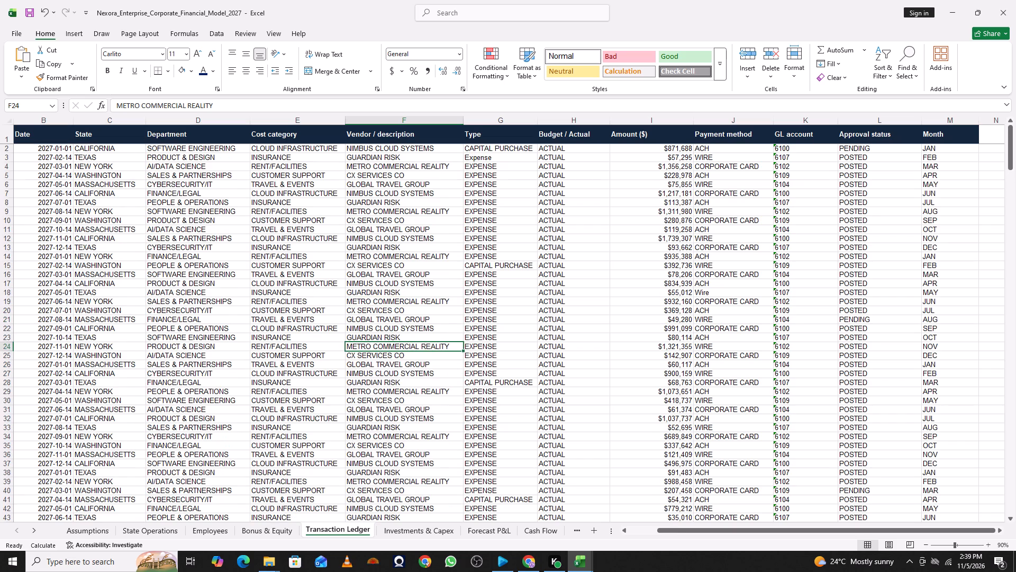
Examine the Transaction Ledger entries from the first rows through the last record for inconsistent formatting.
{"action": "scroll", "coordinate": [446, 317], "scroll_direction": "up", "scroll_amount": 5}
{"action": "scroll", "coordinate": [715, 321], "scroll_direction": "down", "scroll_amount": 1}
{"action": "scroll", "coordinate": [715, 321], "scroll_direction": "up", "scroll_amount": 1}
{"action": "scroll", "coordinate": [715, 321], "scroll_direction": "down", "scroll_amount": 15}
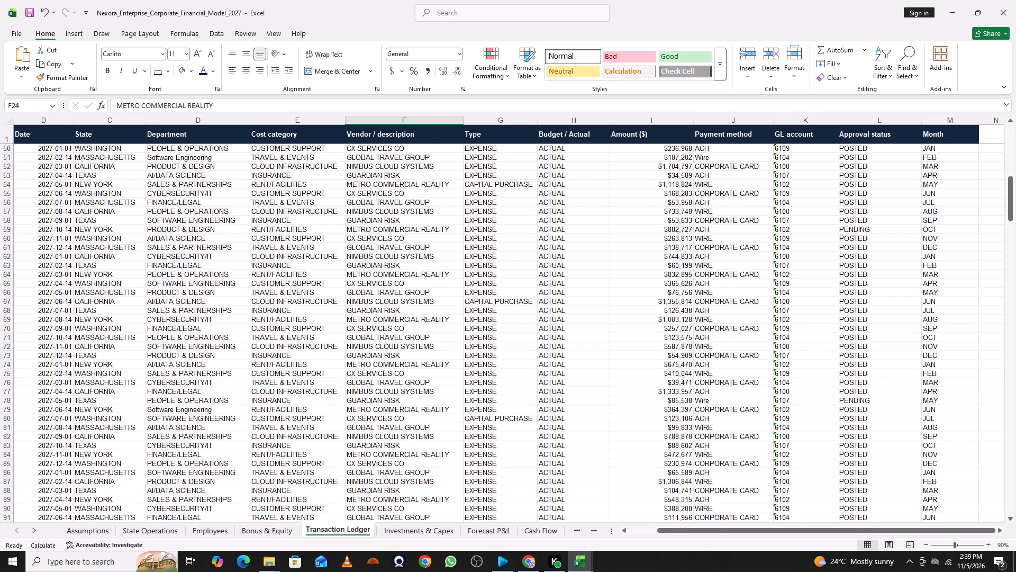
{"action": "scroll", "coordinate": [702, 334], "scroll_direction": "down", "scroll_amount": 8}
{"action": "scroll", "coordinate": [696, 341], "scroll_direction": "up", "scroll_amount": 1}
{"action": "scroll", "coordinate": [696, 341], "scroll_direction": "down", "scroll_amount": 15}
{"action": "scroll", "coordinate": [691, 345], "scroll_direction": "up", "scroll_amount": 1}
{"action": "scroll", "coordinate": [688, 345], "scroll_direction": "down", "scroll_amount": 7}
{"action": "scroll", "coordinate": [686, 346], "scroll_direction": "up", "scroll_amount": 1}
{"action": "scroll", "coordinate": [686, 346], "scroll_direction": "down", "scroll_amount": 2}
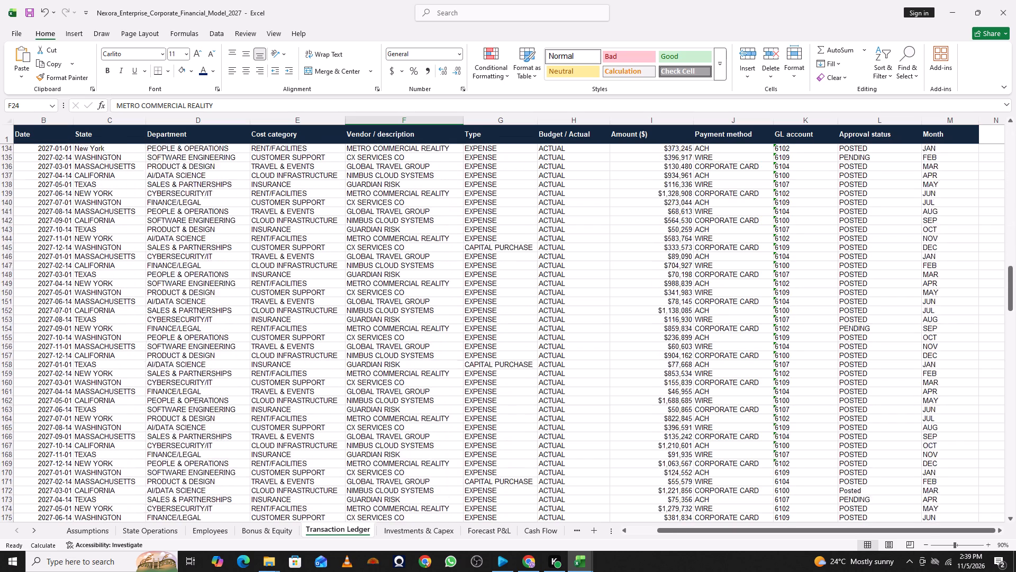
{"action": "scroll", "coordinate": [686, 346], "scroll_direction": "down", "scroll_amount": 3}
{"action": "scroll", "coordinate": [684, 347], "scroll_direction": "up", "scroll_amount": 1}
{"action": "scroll", "coordinate": [684, 347], "scroll_direction": "down", "scroll_amount": 14}
{"action": "scroll", "coordinate": [684, 347], "scroll_direction": "up", "scroll_amount": 1}
{"action": "scroll", "coordinate": [683, 348], "scroll_direction": "down", "scroll_amount": 9}
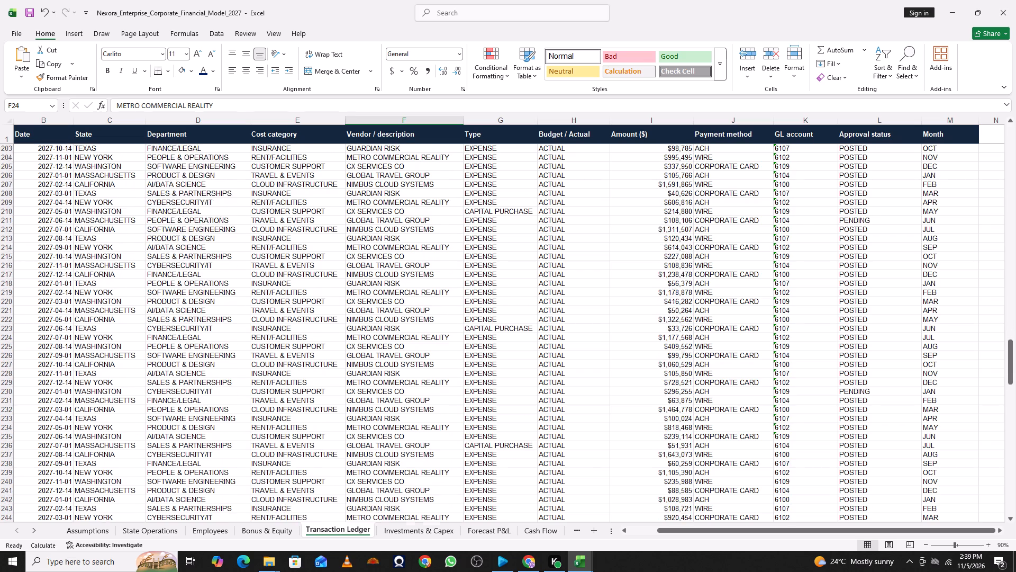
{"action": "scroll", "coordinate": [681, 349], "scroll_direction": "up", "scroll_amount": 1}
{"action": "scroll", "coordinate": [681, 349], "scroll_direction": "down", "scroll_amount": 13}
{"action": "scroll", "coordinate": [672, 350], "scroll_direction": "up", "scroll_amount": 1}
{"action": "scroll", "coordinate": [672, 350], "scroll_direction": "down", "scroll_amount": 1}
{"action": "scroll", "coordinate": [672, 350], "scroll_direction": "up", "scroll_amount": 1}
{"action": "scroll", "coordinate": [672, 350], "scroll_direction": "down", "scroll_amount": 12}
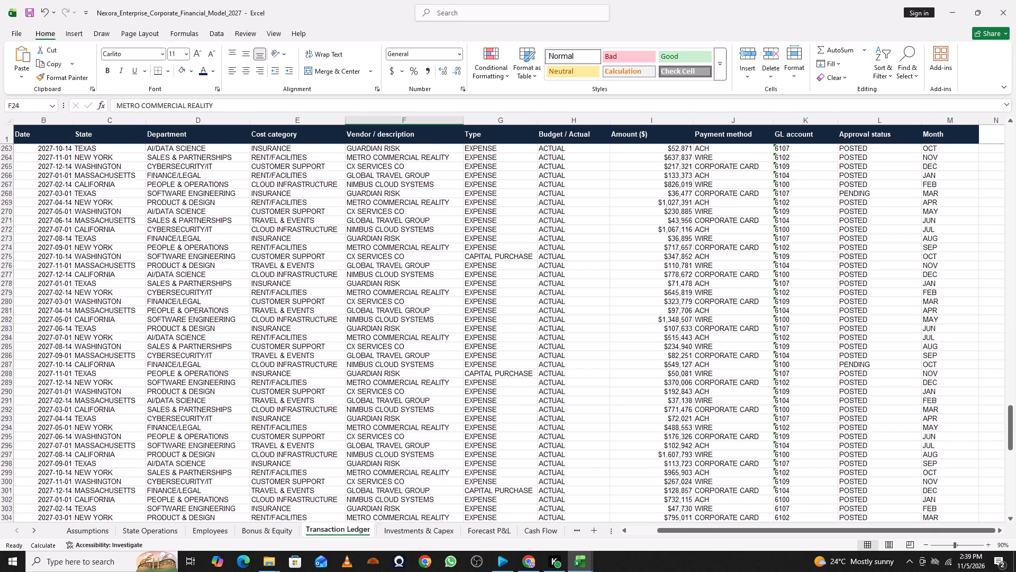
{"action": "scroll", "coordinate": [669, 351], "scroll_direction": "down", "scroll_amount": 11}
{"action": "scroll", "coordinate": [663, 354], "scroll_direction": "up", "scroll_amount": 1}
{"action": "scroll", "coordinate": [660, 353], "scroll_direction": "down", "scroll_amount": 13}
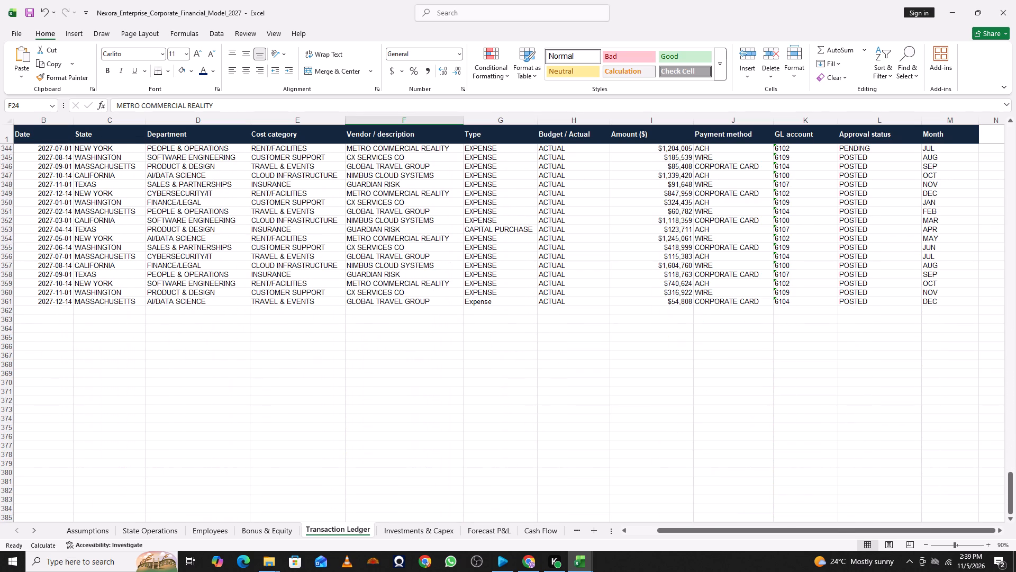
{"action": "scroll", "coordinate": [650, 355], "scroll_direction": "up", "scroll_amount": 2}
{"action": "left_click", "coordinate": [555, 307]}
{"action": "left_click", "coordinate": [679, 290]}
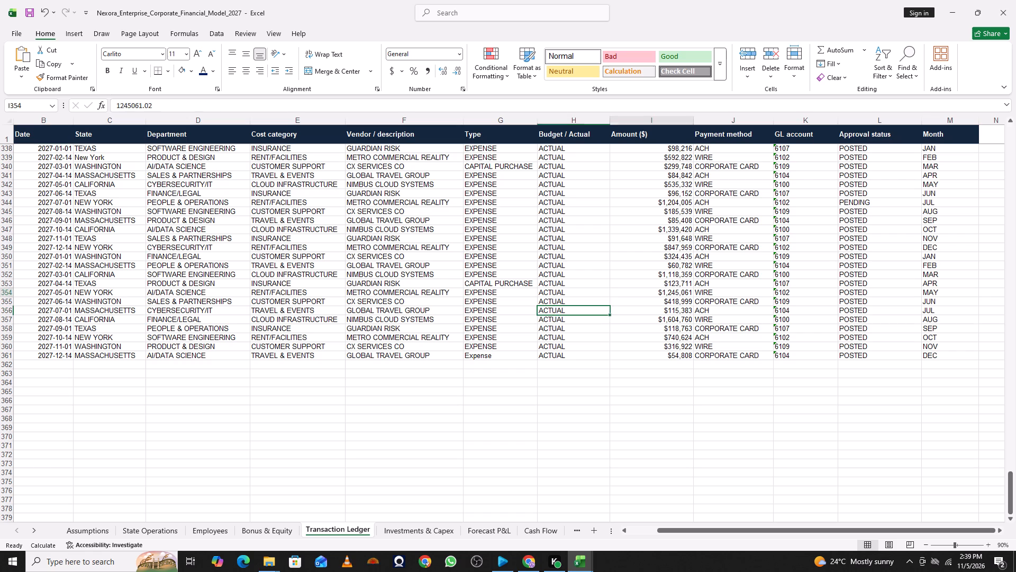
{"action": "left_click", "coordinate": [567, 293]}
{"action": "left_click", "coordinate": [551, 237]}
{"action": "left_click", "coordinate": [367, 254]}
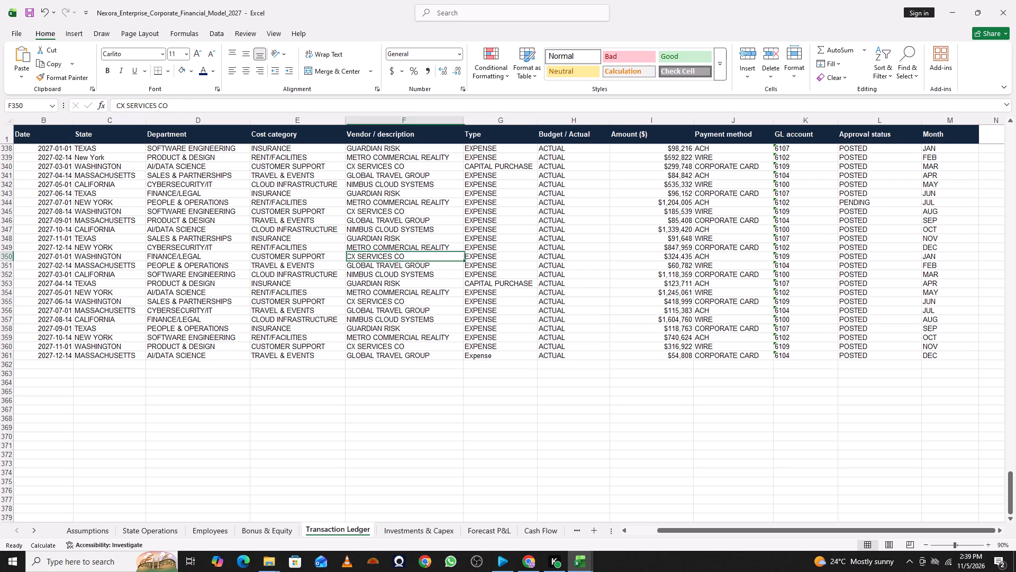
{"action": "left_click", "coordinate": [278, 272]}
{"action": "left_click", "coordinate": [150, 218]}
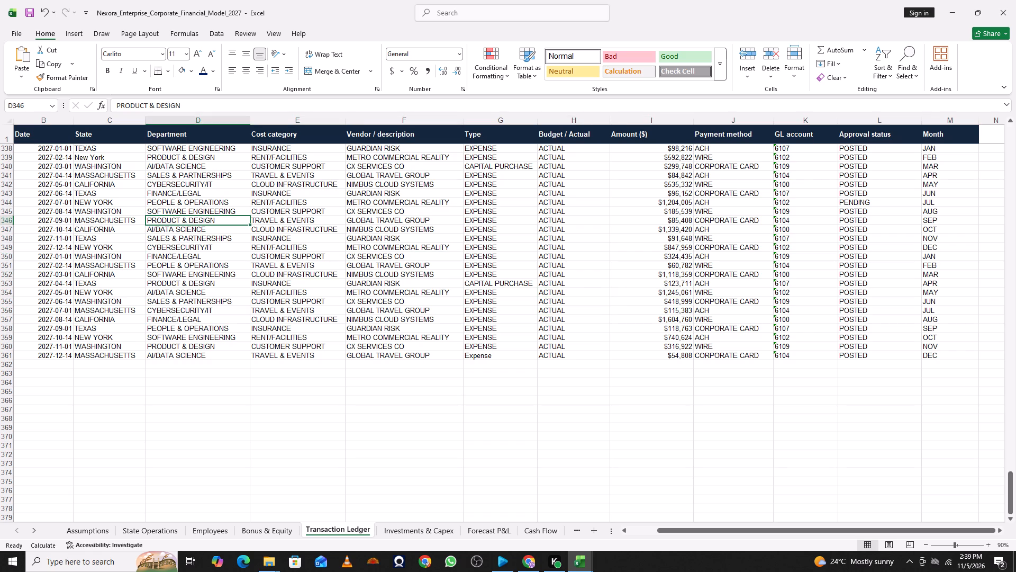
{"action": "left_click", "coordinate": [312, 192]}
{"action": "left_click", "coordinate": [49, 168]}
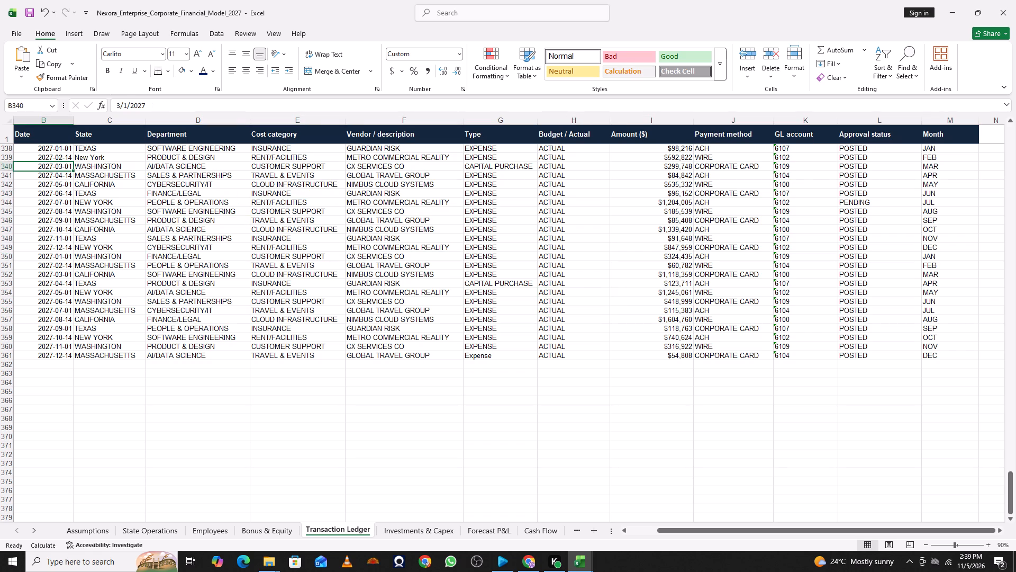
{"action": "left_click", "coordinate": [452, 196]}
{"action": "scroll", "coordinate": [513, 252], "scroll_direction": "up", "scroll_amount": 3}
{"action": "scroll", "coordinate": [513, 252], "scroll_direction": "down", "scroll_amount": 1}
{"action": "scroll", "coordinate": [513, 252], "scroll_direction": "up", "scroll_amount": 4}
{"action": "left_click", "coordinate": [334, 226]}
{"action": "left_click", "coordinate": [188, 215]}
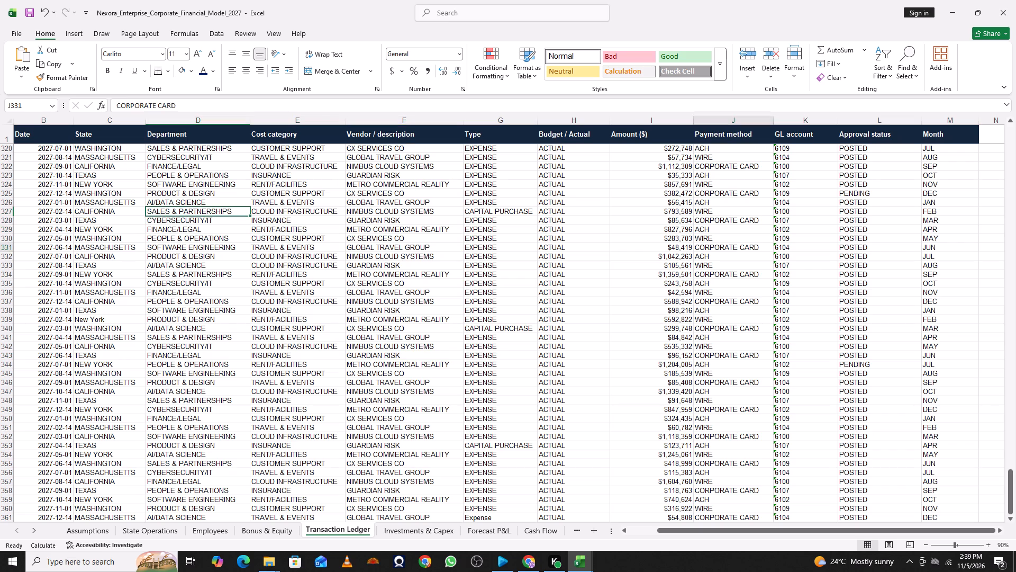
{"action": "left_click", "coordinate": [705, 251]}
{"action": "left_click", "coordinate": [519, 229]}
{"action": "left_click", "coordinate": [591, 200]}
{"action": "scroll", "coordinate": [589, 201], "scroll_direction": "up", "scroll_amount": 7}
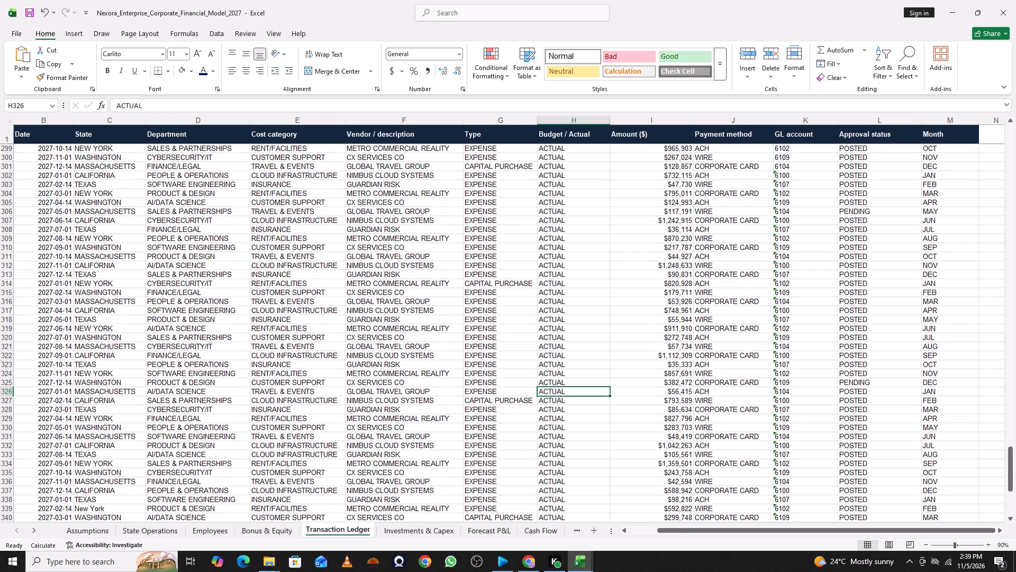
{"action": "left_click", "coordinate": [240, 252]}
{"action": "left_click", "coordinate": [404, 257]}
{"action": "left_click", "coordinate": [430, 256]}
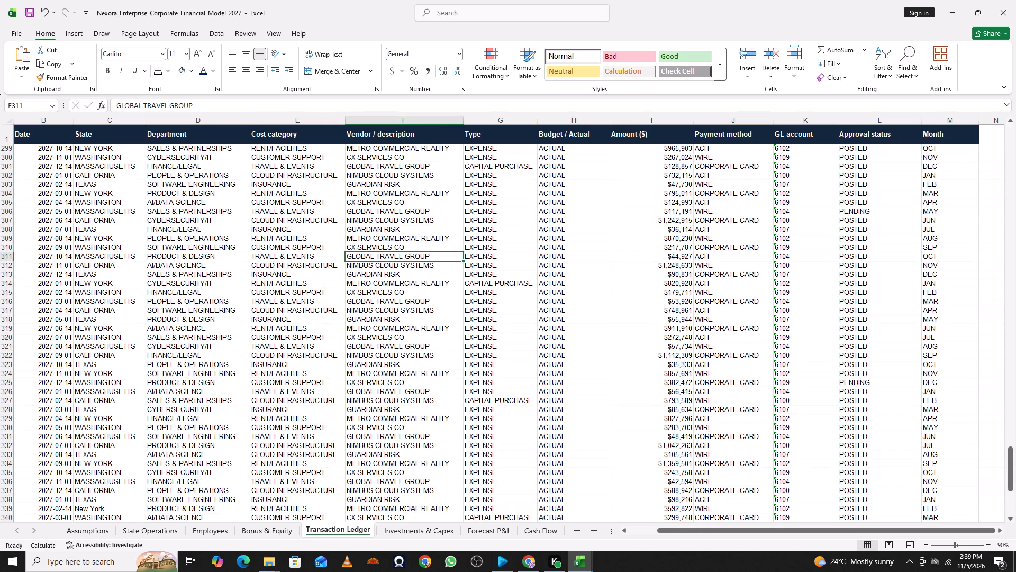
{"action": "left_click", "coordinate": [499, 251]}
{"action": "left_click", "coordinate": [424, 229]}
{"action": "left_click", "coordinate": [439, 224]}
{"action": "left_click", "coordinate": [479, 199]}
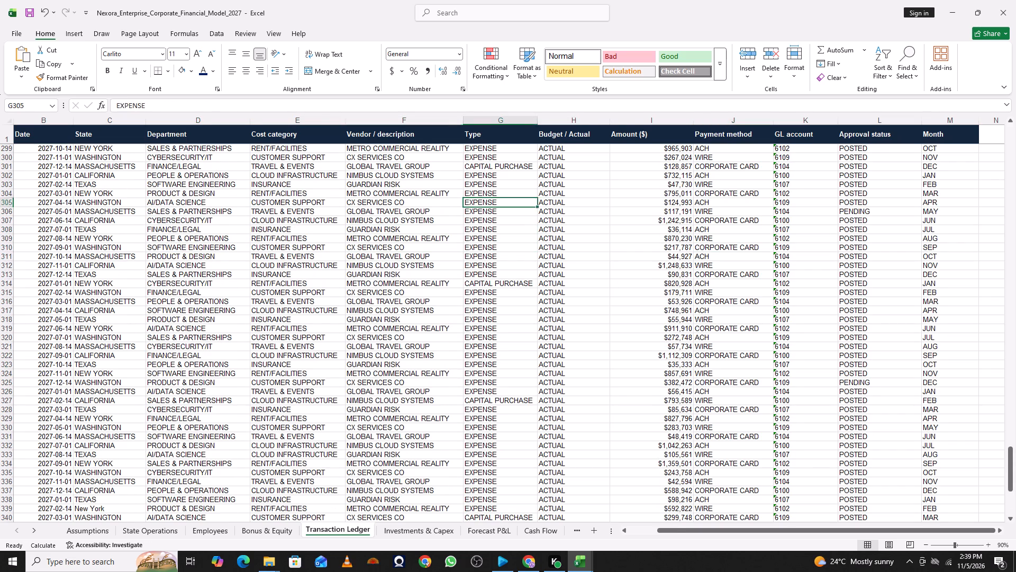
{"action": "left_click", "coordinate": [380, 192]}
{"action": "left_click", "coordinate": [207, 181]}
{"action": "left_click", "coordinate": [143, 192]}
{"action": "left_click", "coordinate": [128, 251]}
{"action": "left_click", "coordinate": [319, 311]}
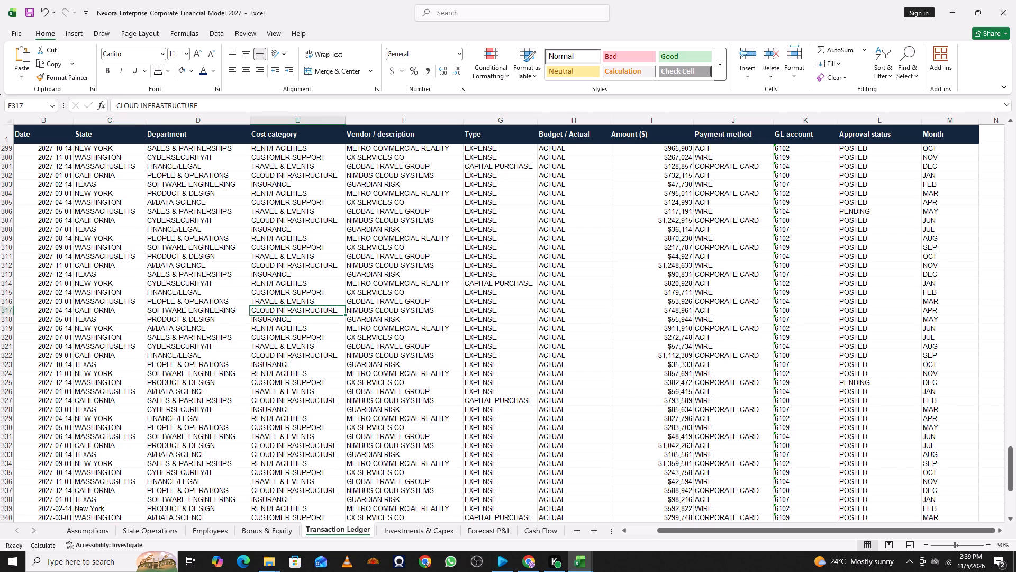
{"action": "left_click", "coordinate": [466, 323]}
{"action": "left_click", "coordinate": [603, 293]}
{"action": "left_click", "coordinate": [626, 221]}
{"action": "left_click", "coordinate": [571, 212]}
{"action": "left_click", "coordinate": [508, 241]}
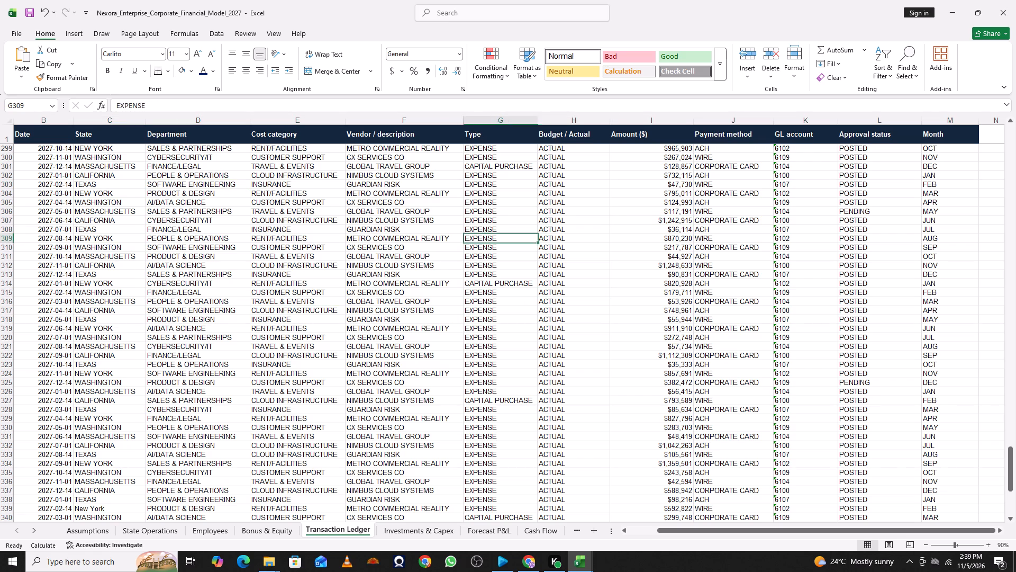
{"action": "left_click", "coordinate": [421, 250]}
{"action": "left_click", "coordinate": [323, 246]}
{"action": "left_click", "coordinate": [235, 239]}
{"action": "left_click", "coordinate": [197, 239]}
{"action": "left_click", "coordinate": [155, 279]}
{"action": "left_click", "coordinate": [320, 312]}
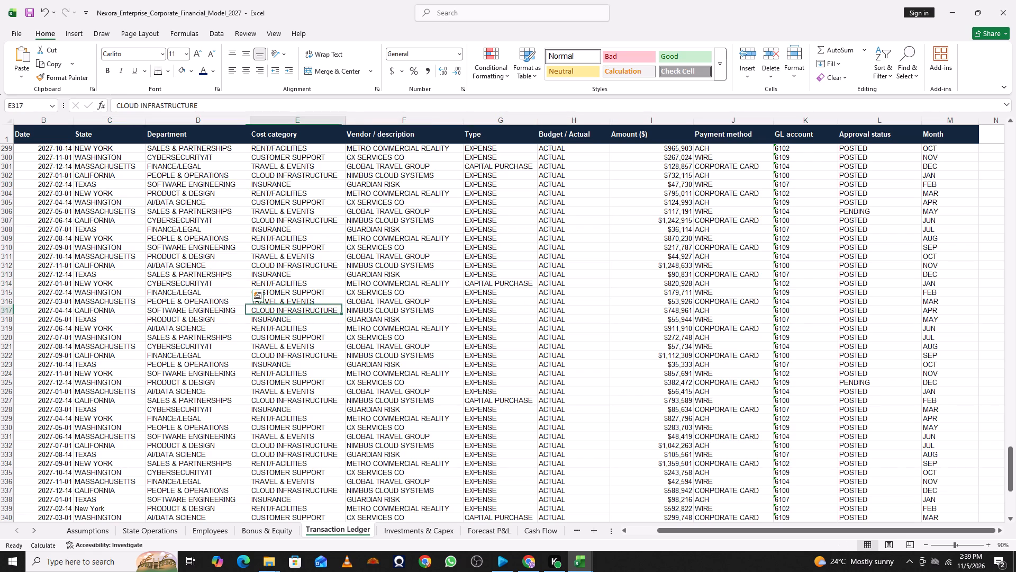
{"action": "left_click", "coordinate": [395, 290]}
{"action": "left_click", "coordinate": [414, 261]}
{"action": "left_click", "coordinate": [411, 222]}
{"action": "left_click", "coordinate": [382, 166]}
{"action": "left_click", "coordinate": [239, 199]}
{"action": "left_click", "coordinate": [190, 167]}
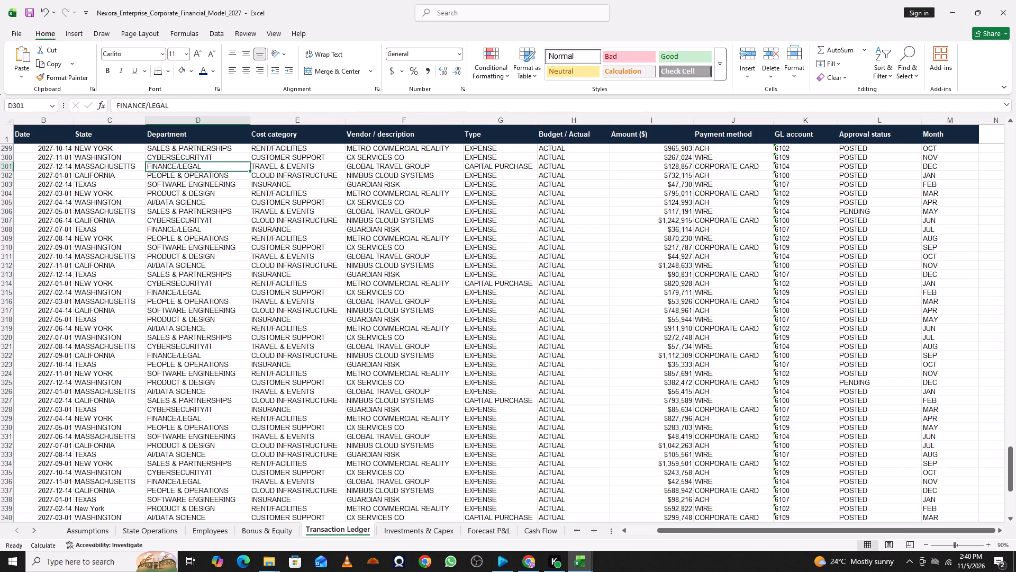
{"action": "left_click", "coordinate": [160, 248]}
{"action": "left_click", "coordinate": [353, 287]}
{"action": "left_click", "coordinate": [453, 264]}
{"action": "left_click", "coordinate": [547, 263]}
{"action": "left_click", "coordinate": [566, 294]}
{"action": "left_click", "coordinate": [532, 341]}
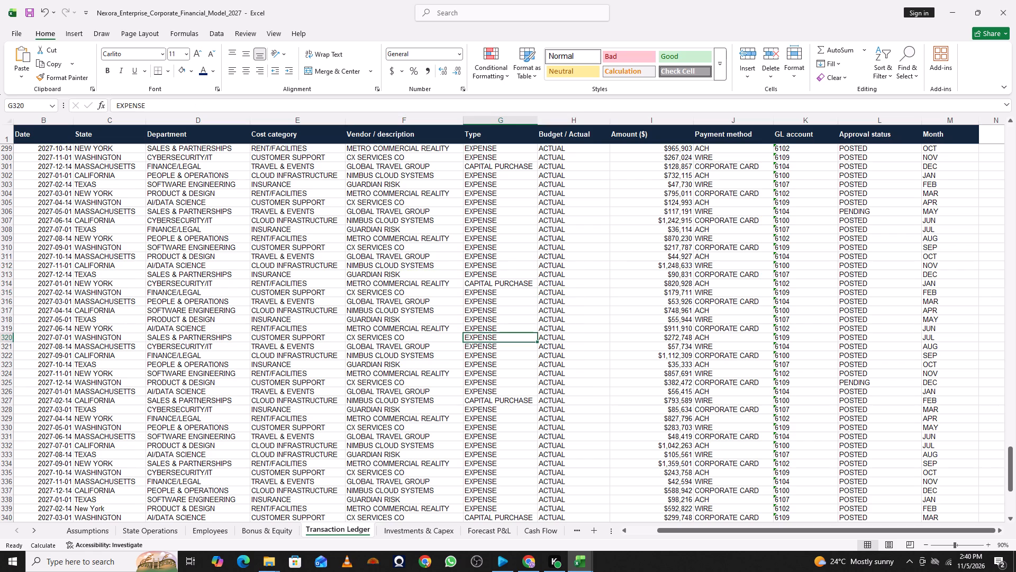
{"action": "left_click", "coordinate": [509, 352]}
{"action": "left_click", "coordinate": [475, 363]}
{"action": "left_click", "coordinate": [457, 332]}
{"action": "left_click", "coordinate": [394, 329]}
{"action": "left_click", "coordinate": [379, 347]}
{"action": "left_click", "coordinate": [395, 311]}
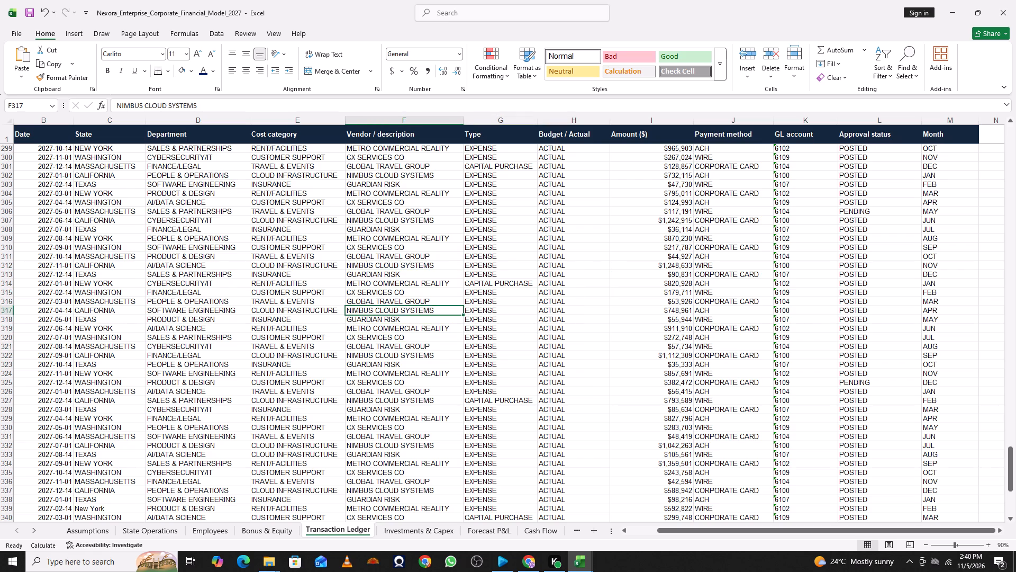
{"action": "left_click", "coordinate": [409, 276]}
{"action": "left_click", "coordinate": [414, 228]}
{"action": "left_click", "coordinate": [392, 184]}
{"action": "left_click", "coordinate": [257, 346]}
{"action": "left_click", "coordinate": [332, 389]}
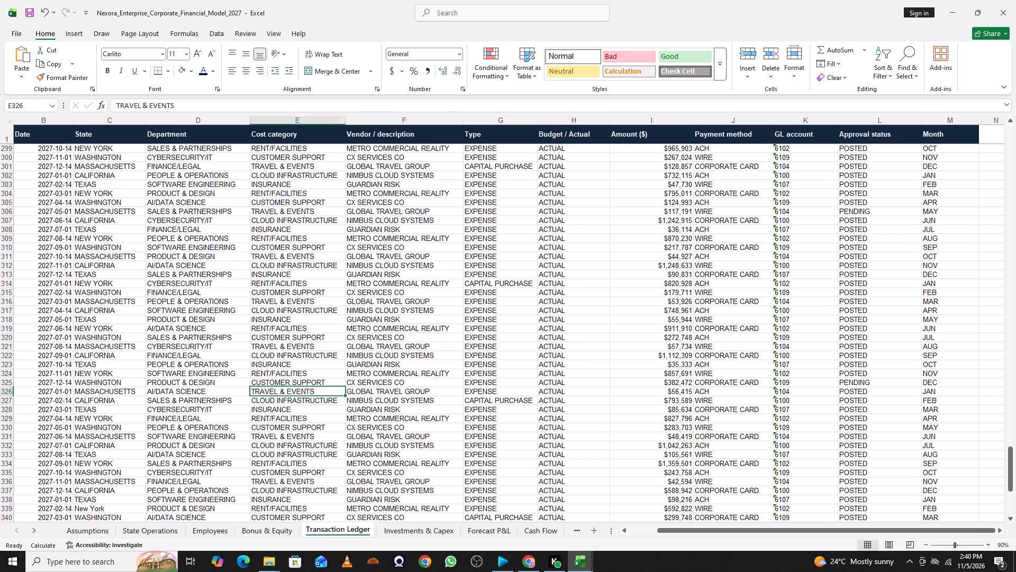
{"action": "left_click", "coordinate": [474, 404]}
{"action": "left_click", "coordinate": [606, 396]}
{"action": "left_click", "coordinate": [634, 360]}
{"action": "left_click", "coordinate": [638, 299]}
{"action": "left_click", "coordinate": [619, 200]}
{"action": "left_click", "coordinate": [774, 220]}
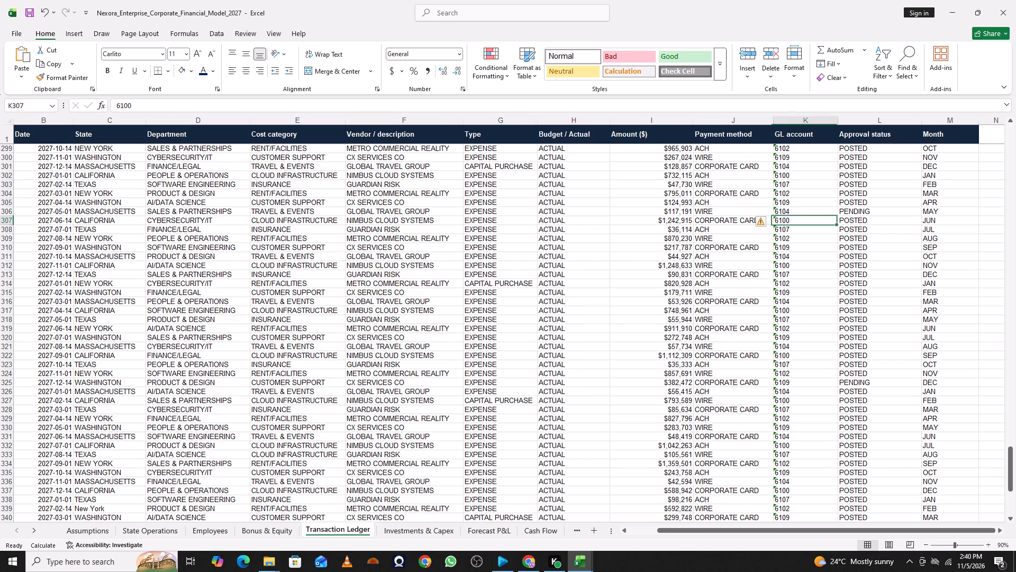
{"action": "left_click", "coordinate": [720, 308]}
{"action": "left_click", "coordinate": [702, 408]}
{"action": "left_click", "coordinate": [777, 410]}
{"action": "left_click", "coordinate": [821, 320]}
Open the error checking options from cell K307's warning in the GL account column and enable the R1C1 reference style.
{"action": "left_click", "coordinate": [810, 221]}
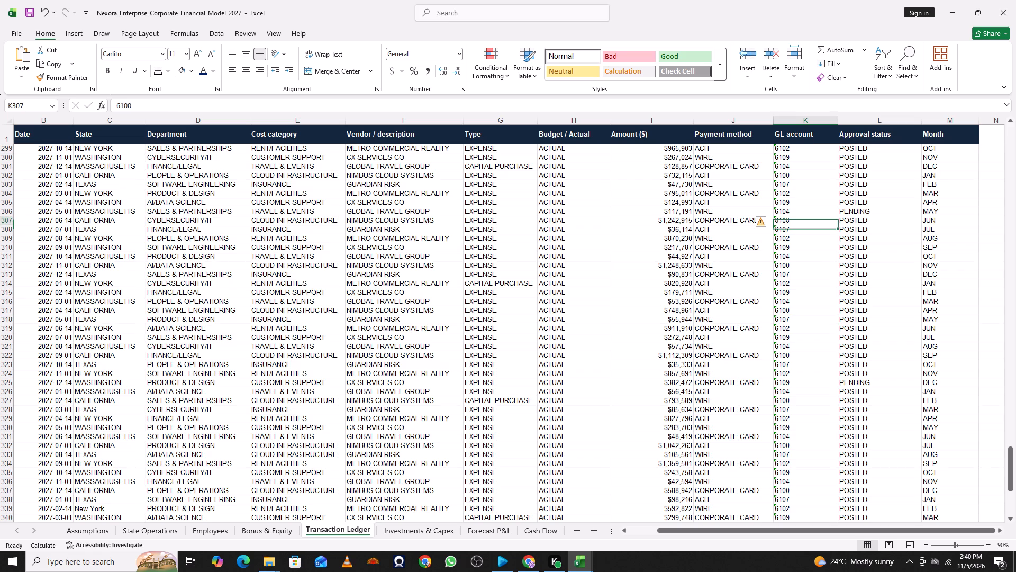
{"action": "left_click", "coordinate": [758, 222]}
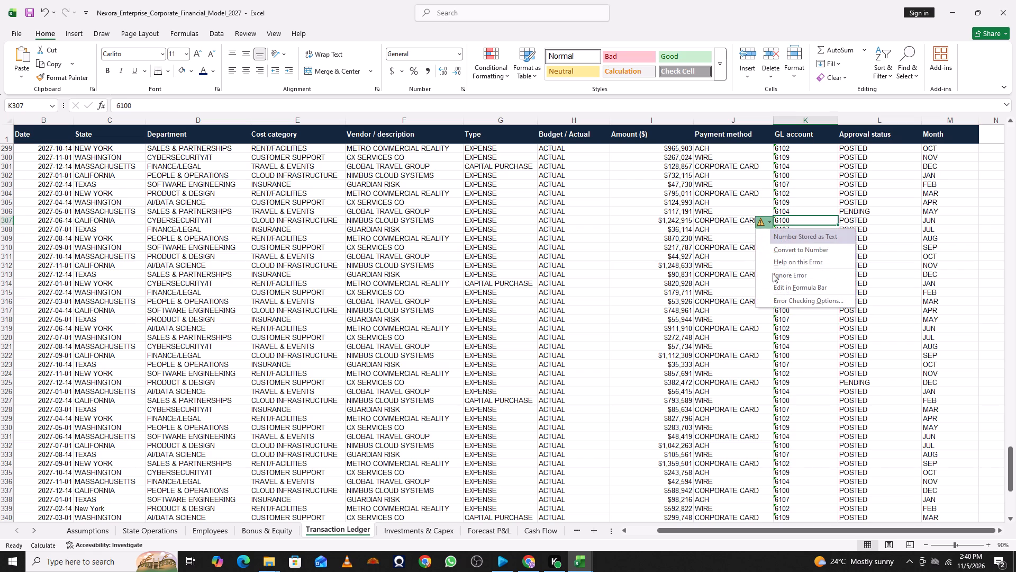
{"action": "left_click", "coordinate": [773, 301]}
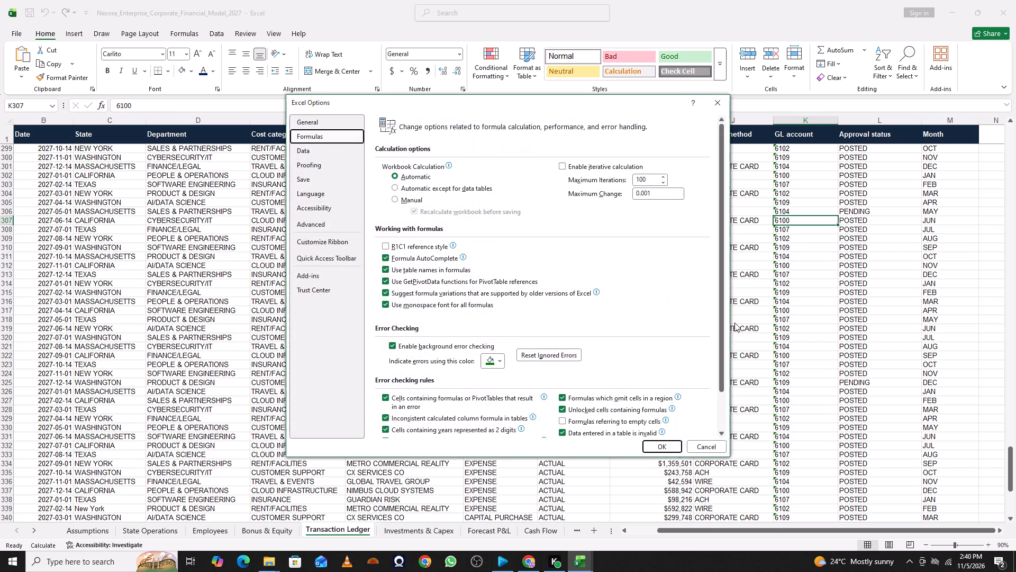
{"action": "left_click", "coordinate": [431, 243]}
{"action": "left_click", "coordinate": [426, 253]}
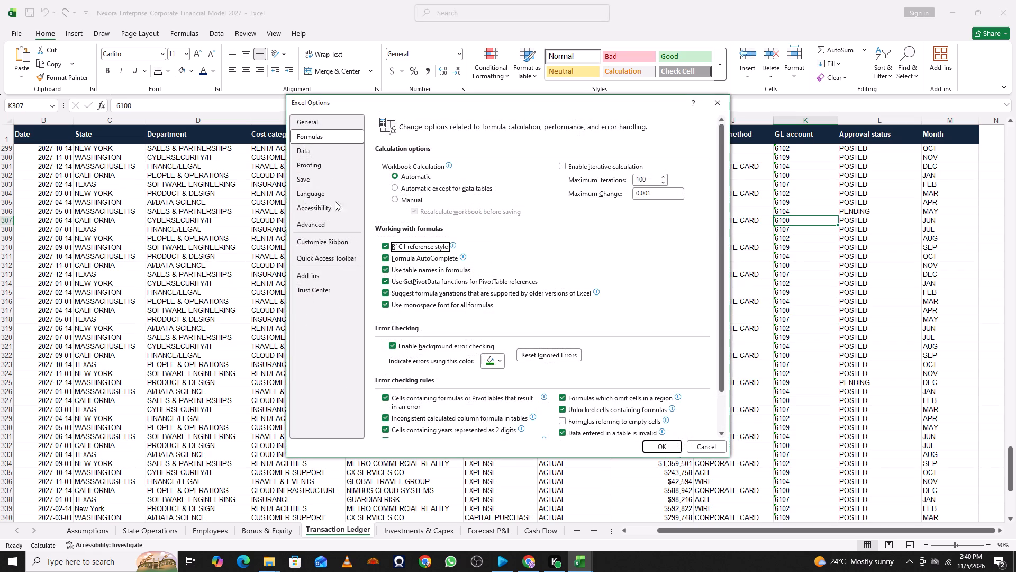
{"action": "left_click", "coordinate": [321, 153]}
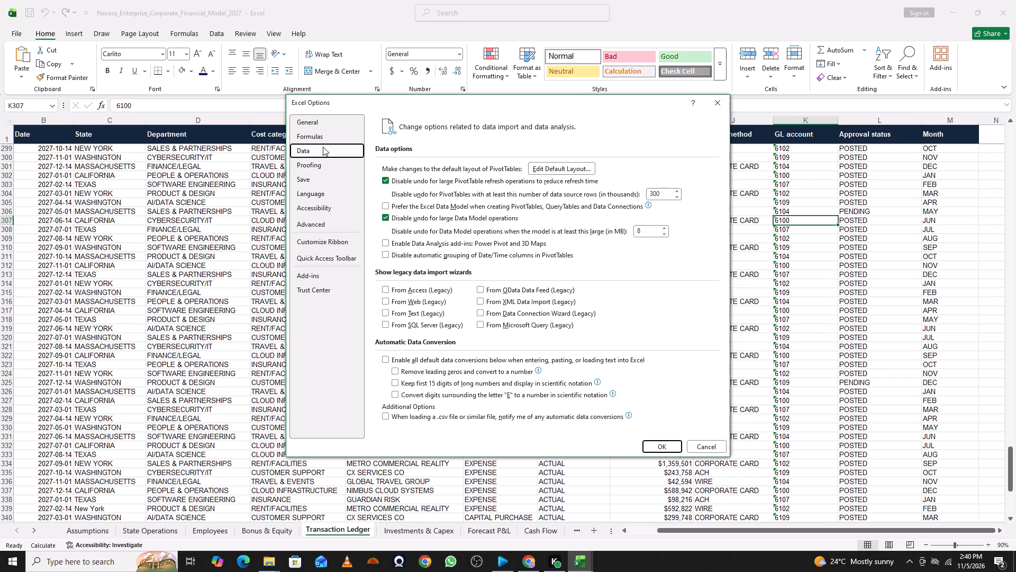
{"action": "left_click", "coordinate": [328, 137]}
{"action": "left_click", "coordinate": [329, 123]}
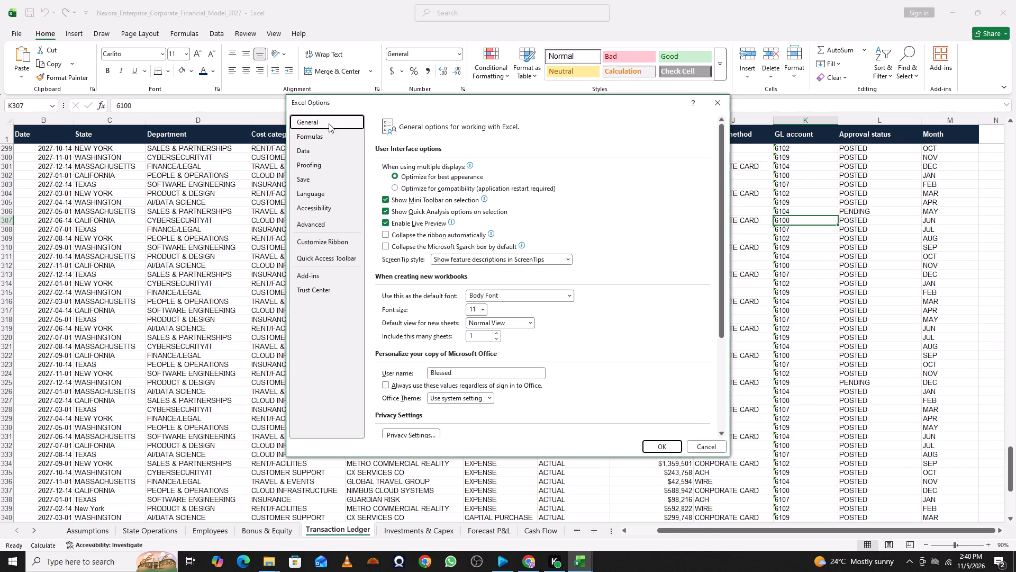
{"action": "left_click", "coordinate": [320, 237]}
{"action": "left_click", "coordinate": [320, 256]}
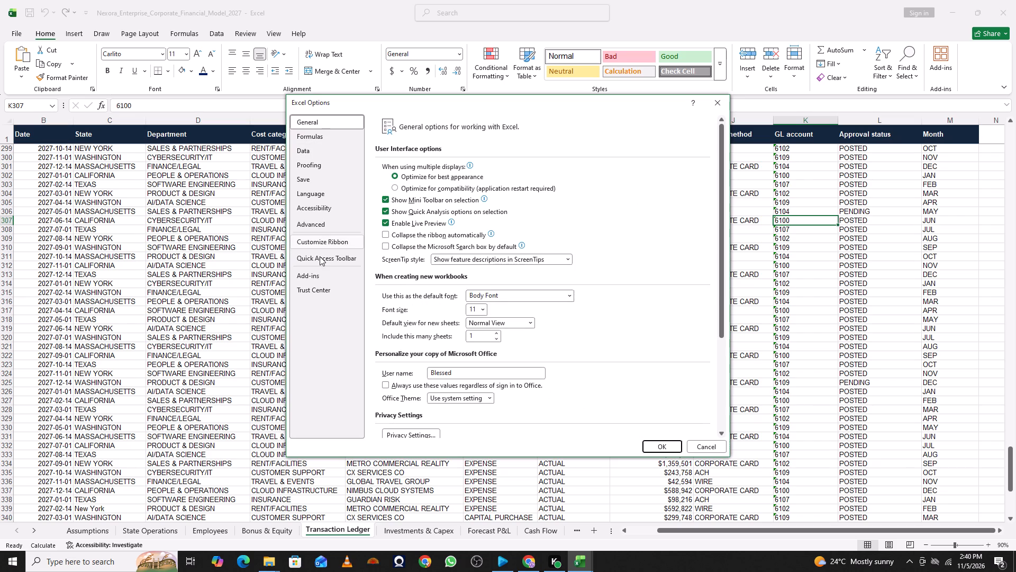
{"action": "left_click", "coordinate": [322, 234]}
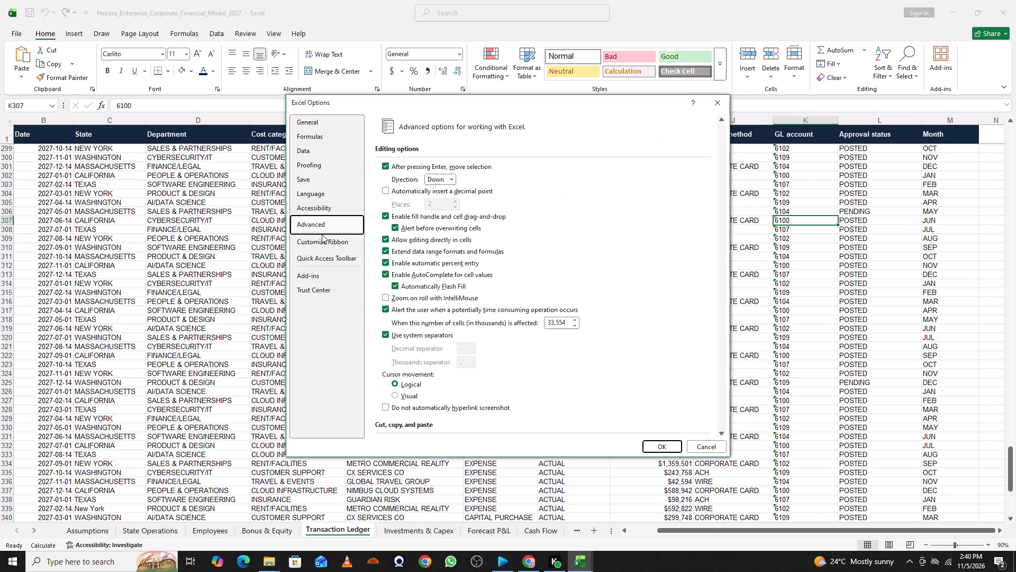
Add the Calculate Now command to the Quick Access Toolbar and apply the changed options.
{"action": "left_click", "coordinate": [320, 250]}
{"action": "left_click", "coordinate": [469, 237]}
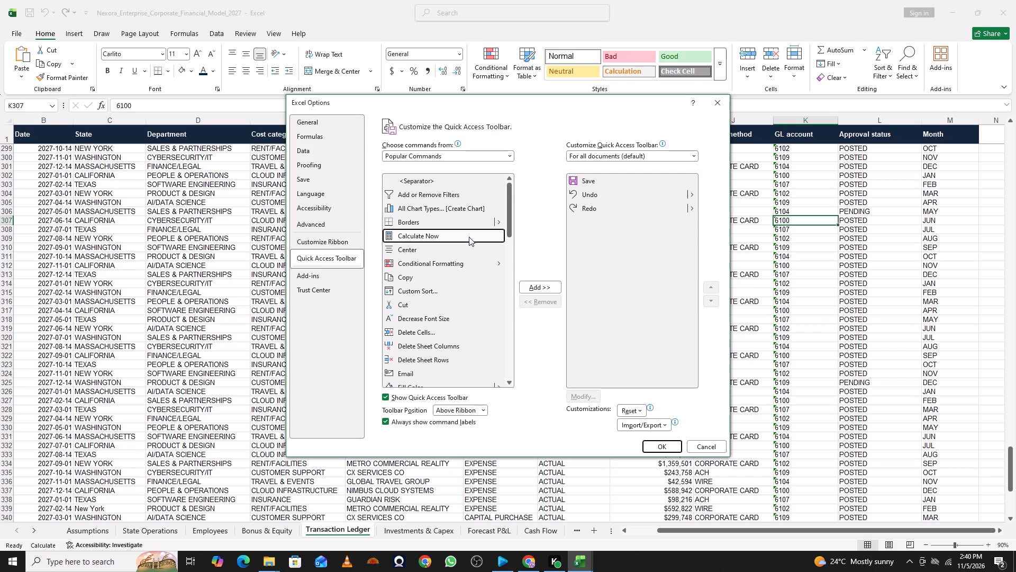
{"action": "double_click", "coordinate": [469, 237]}
{"action": "left_click", "coordinate": [469, 237]}
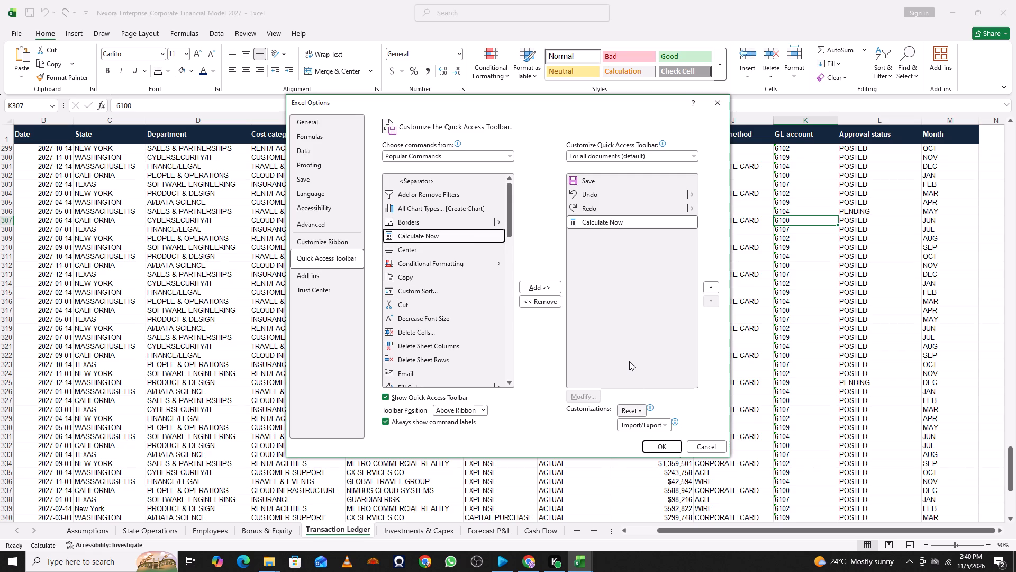
{"action": "key", "text": "Return"}
Narrow the Budget / Actual column and the Amount ($) column of the Transaction Ledger.
{"action": "left_click", "coordinate": [328, 343]}
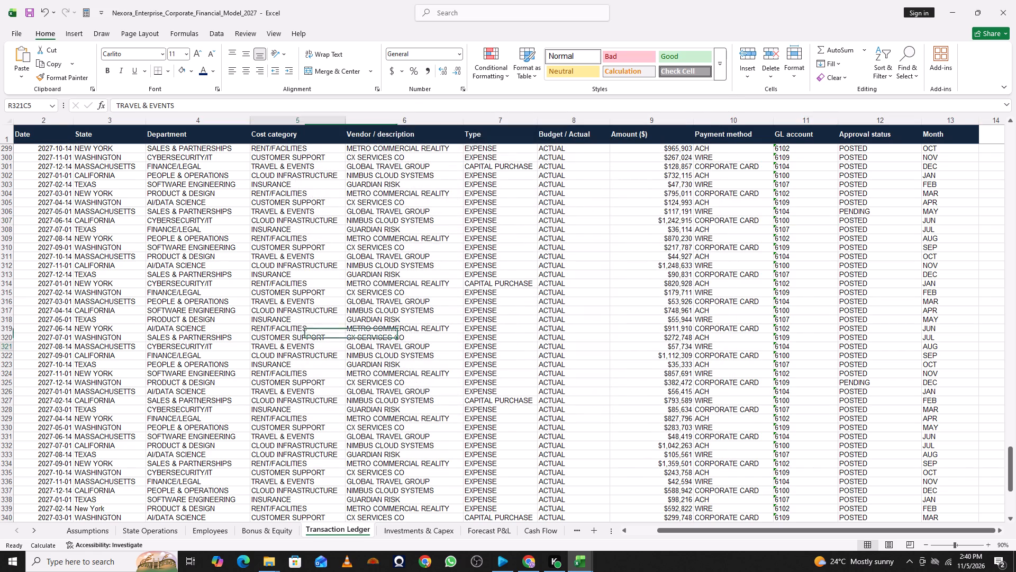
{"action": "scroll", "coordinate": [709, 328], "scroll_direction": "up", "scroll_amount": 4}
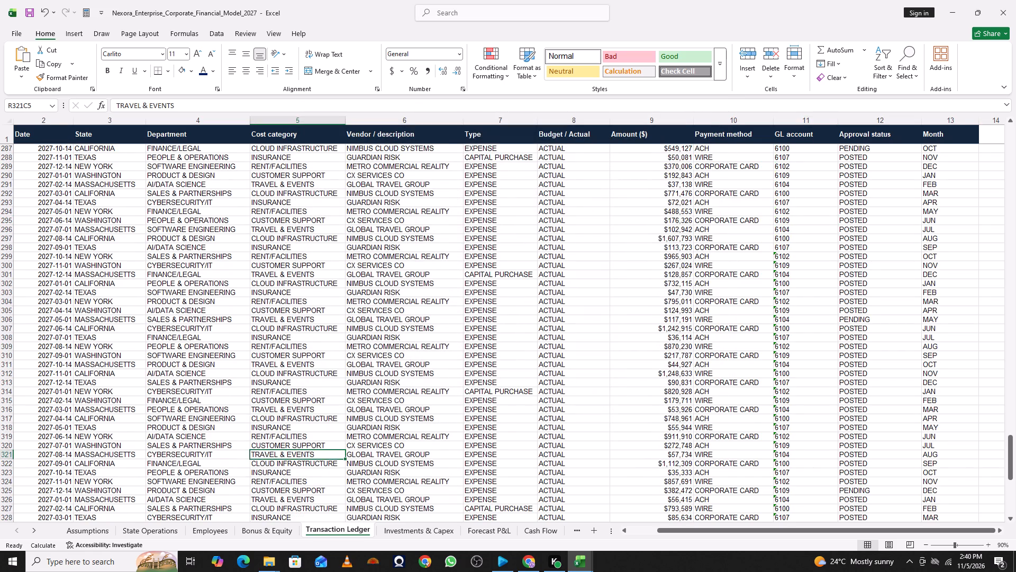
{"action": "scroll", "coordinate": [642, 298], "scroll_direction": "up", "scroll_amount": 8}
{"action": "scroll", "coordinate": [646, 281], "scroll_direction": "down", "scroll_amount": 1}
{"action": "scroll", "coordinate": [646, 281], "scroll_direction": "up", "scroll_amount": 17}
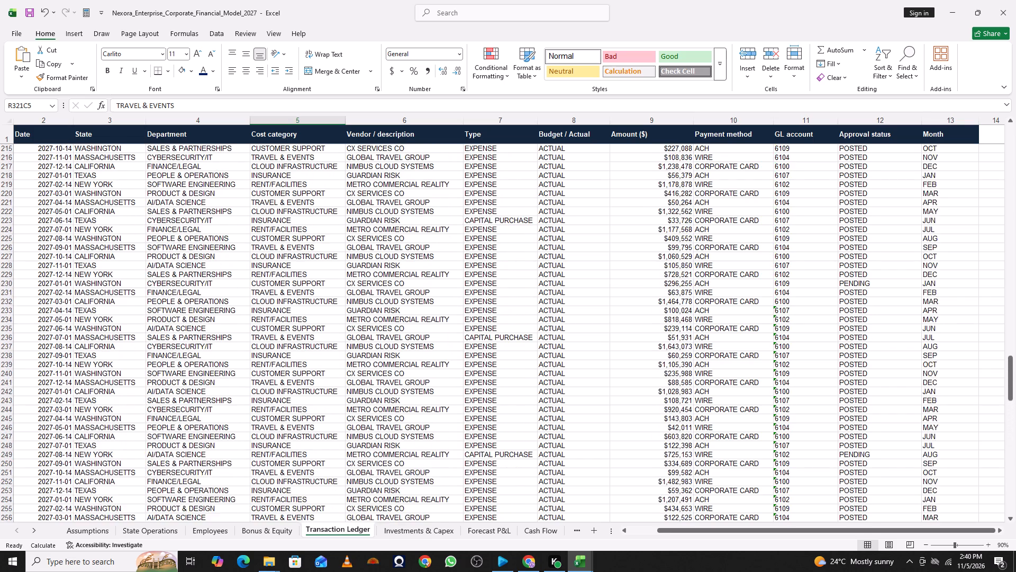
{"action": "scroll", "coordinate": [646, 280], "scroll_direction": "up", "scroll_amount": 20}
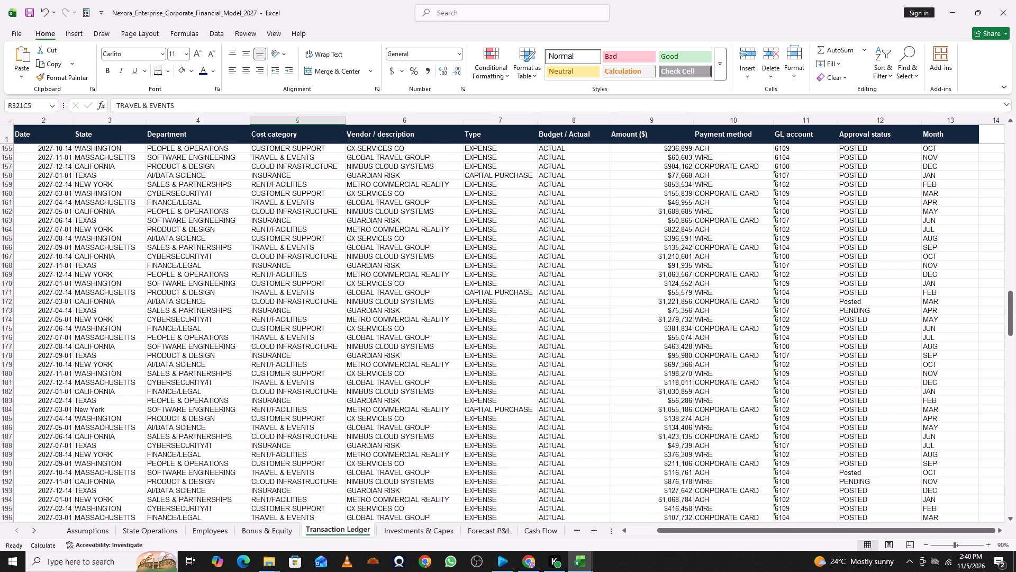
{"action": "left_click_drag", "start_coordinate": [1009, 306], "coordinate": [1005, 113]}
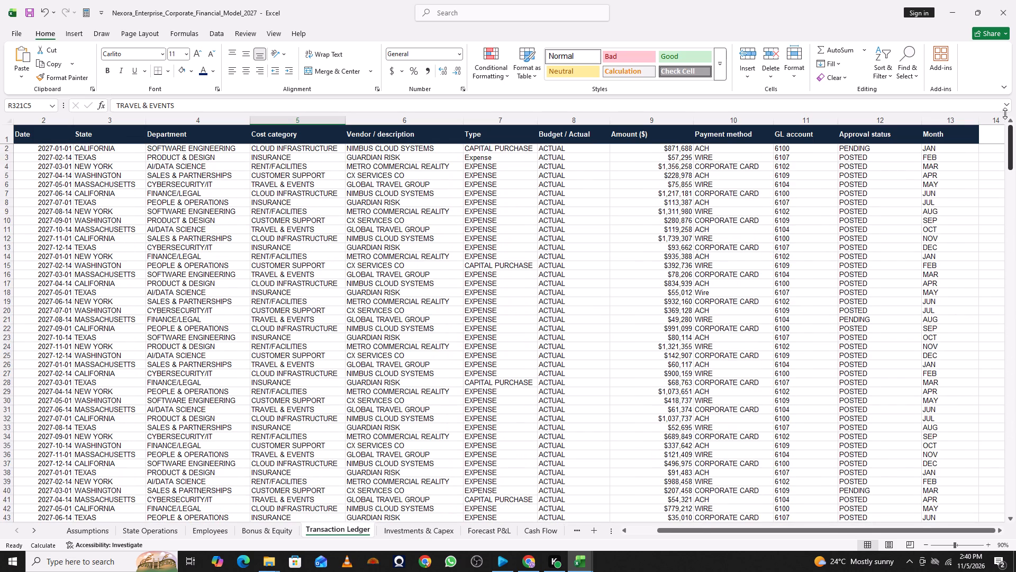
{"action": "left_click", "coordinate": [613, 119]}
{"action": "left_click_drag", "start_coordinate": [613, 119], "coordinate": [594, 129]}
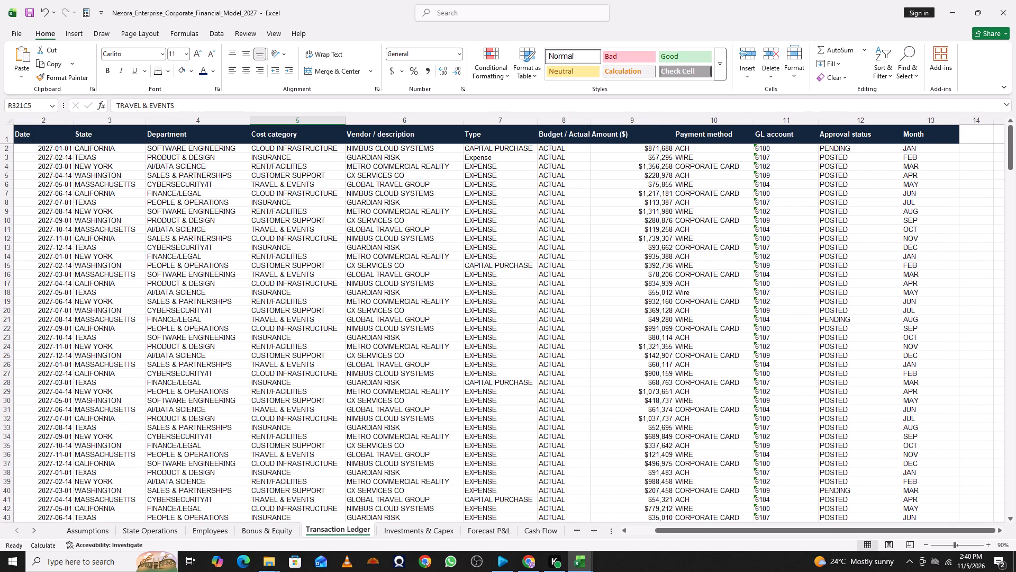
{"action": "left_click_drag", "start_coordinate": [675, 122], "coordinate": [654, 133]}
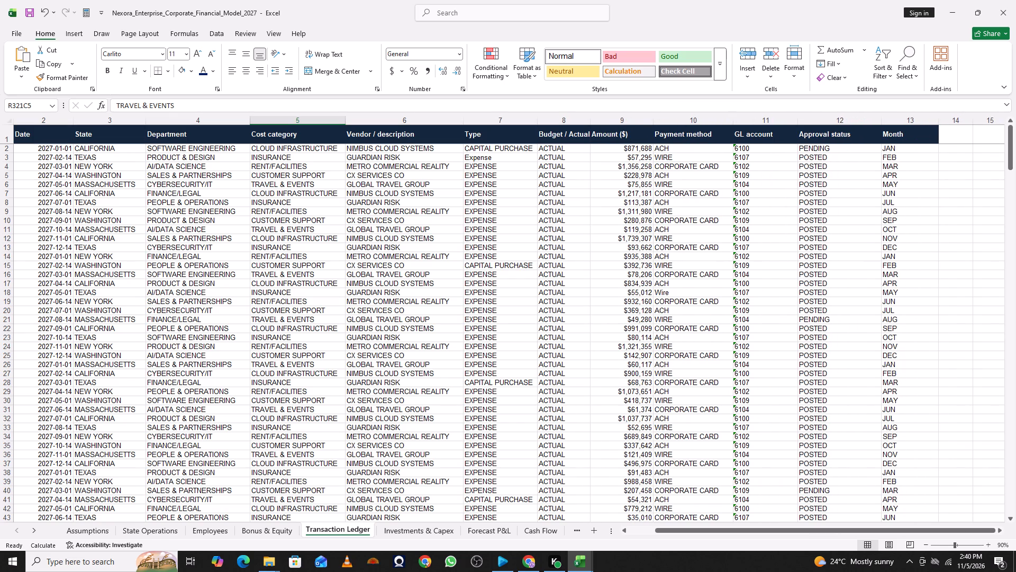
Centre the Amount ($) values horizontally in rows 2 through 361 of the Transaction Ledger.
{"action": "left_click", "coordinate": [611, 150]}
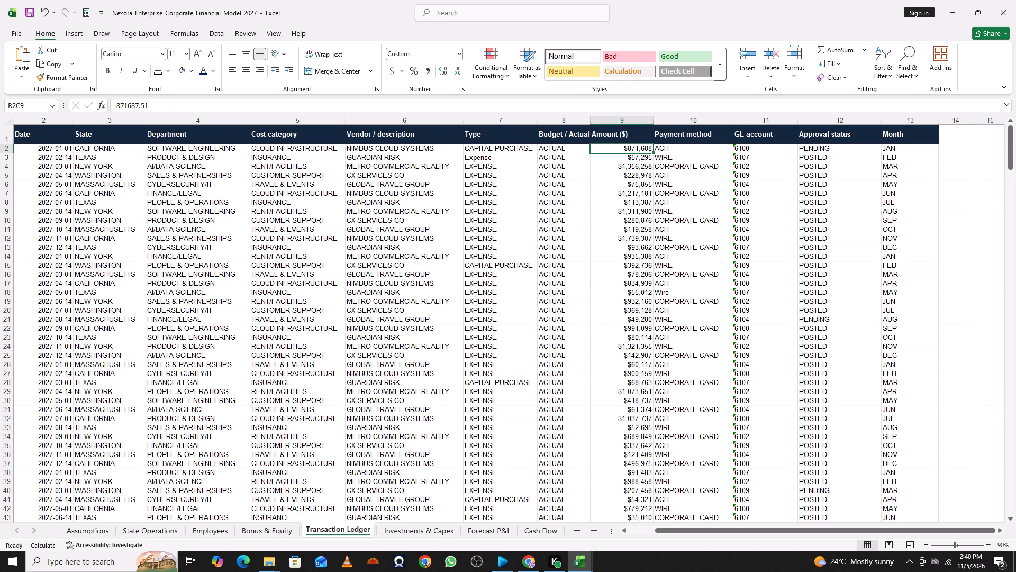
{"action": "key", "text": "shift+Down"}
{"action": "key", "text": "shift+Down"}
{"action": "key", "text": "shift+Down"}
{"action": "key", "text": "shift+Down"}
{"action": "key", "text": "shift+Down"}
{"action": "key", "text": "shift+Down"}
{"action": "key", "text": "shift+Down"}
{"action": "key", "text": "shift+Down"}
{"action": "key", "text": "shift+Down"}
{"action": "key", "text": "shift+Down"}
{"action": "key", "text": "shift+Down"}
{"action": "key", "text": "shift+Down"}
{"action": "key", "text": "shift+Down"}
{"action": "key", "text": "shift+Down"}
{"action": "key", "text": "shift+Down"}
{"action": "key", "text": "shift+Down"}
{"action": "key", "text": "shift+Down"}
{"action": "key", "text": "shift+Down"}
{"action": "key", "text": "shift+Down"}
{"action": "key", "text": "shift+Down"}
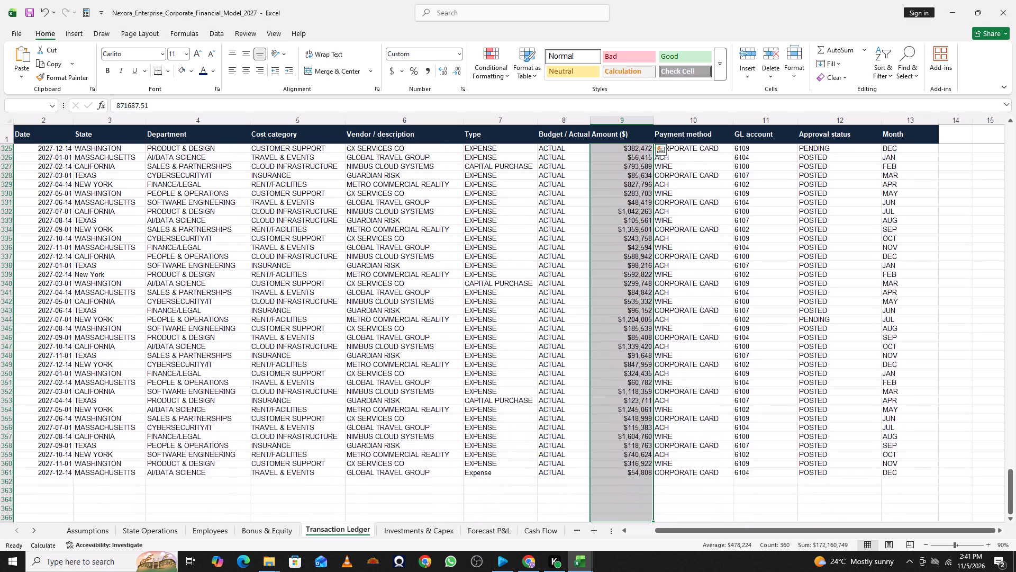
{"action": "key", "text": "shift+Up"}
{"action": "key", "text": "shift+Up"}
{"action": "key", "text": "shift+Up"}
{"action": "key", "text": "shift+Up"}
{"action": "key", "text": "shift+Up"}
{"action": "key", "text": "shift+Up"}
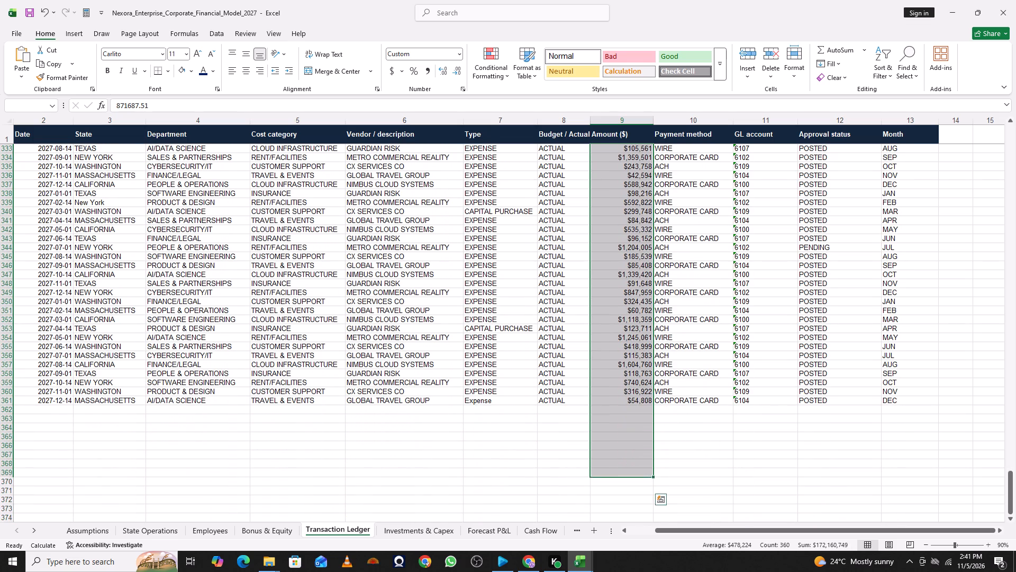
{"action": "key", "text": "shift+Up"}
{"action": "key", "text": "shift+Up"}
{"action": "key", "text": "shift+Up"}
{"action": "key", "text": "shift+Up"}
{"action": "key", "text": "shift+Up"}
{"action": "key", "text": "shift+Up"}
{"action": "key", "text": "shift+Up"}
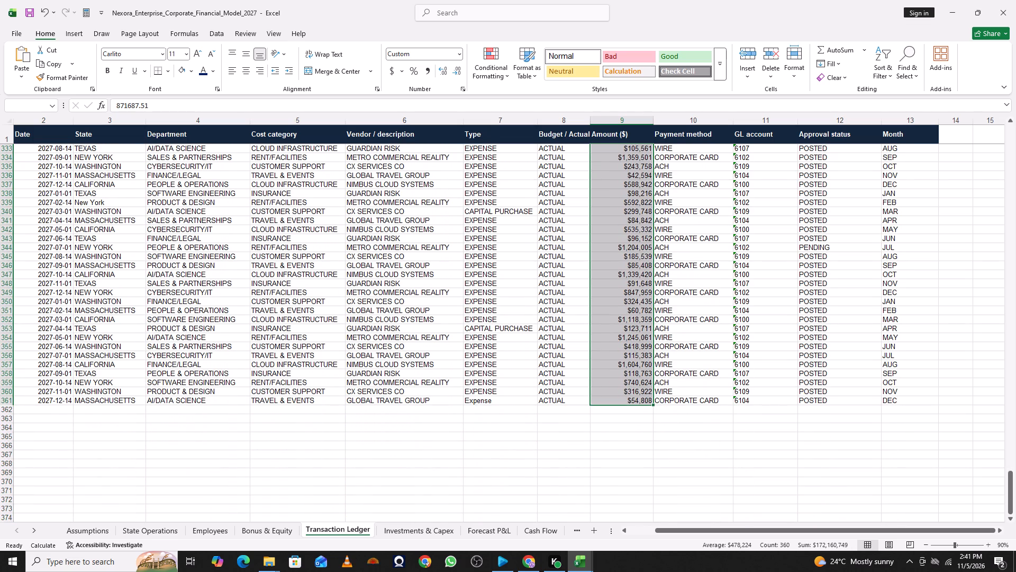
{"action": "left_click", "coordinate": [249, 76]}
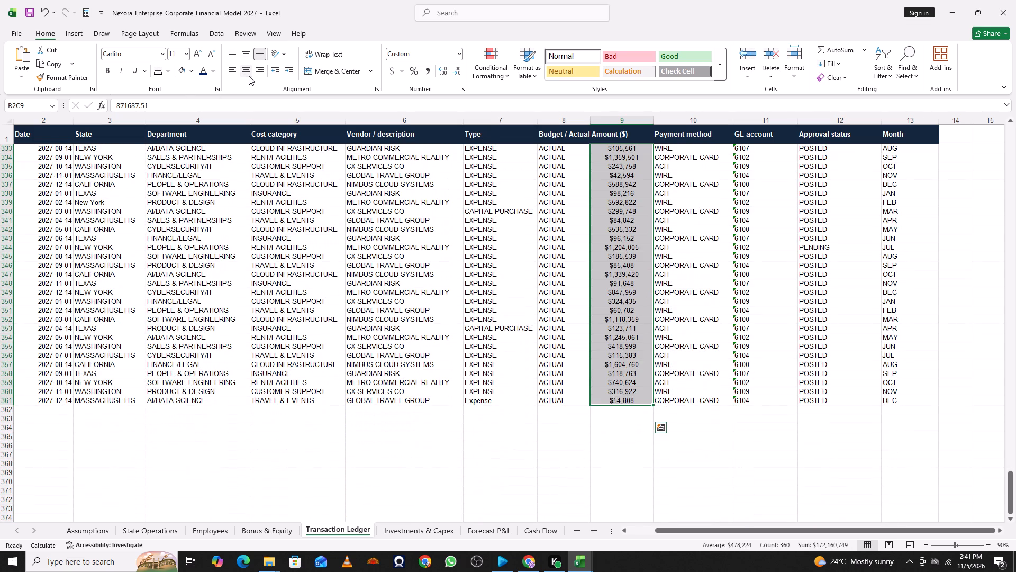
Centre the Payment method, GL account, Approval status and Month values horizontally in rows 2 through 361.
{"action": "scroll", "coordinate": [801, 351], "scroll_direction": "up", "scroll_amount": 14}
{"action": "scroll", "coordinate": [801, 345], "scroll_direction": "up", "scroll_amount": 9}
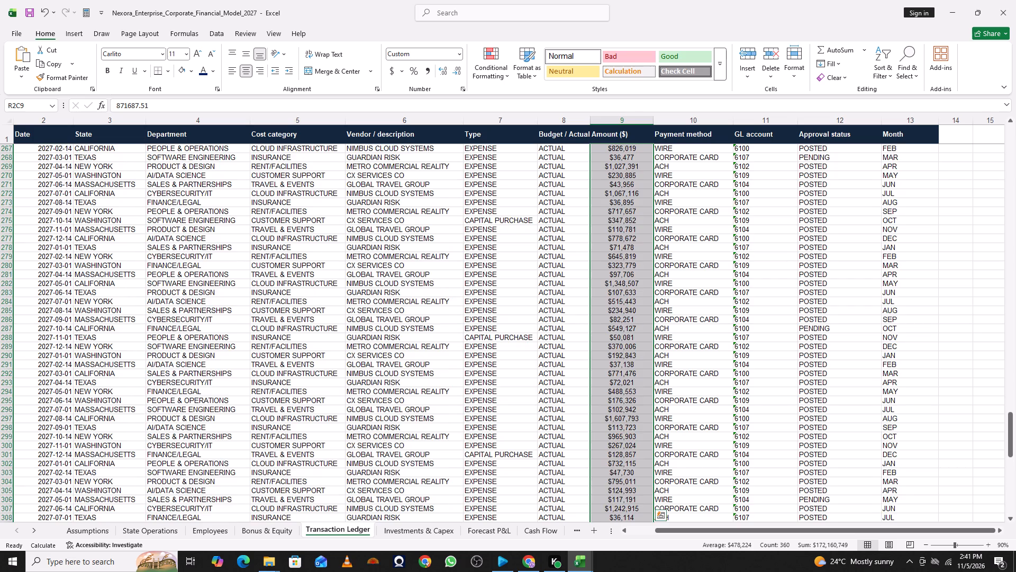
{"action": "scroll", "coordinate": [801, 344], "scroll_direction": "up", "scroll_amount": 13}
{"action": "scroll", "coordinate": [801, 343], "scroll_direction": "up", "scroll_amount": 8}
{"action": "scroll", "coordinate": [801, 343], "scroll_direction": "up", "scroll_amount": 17}
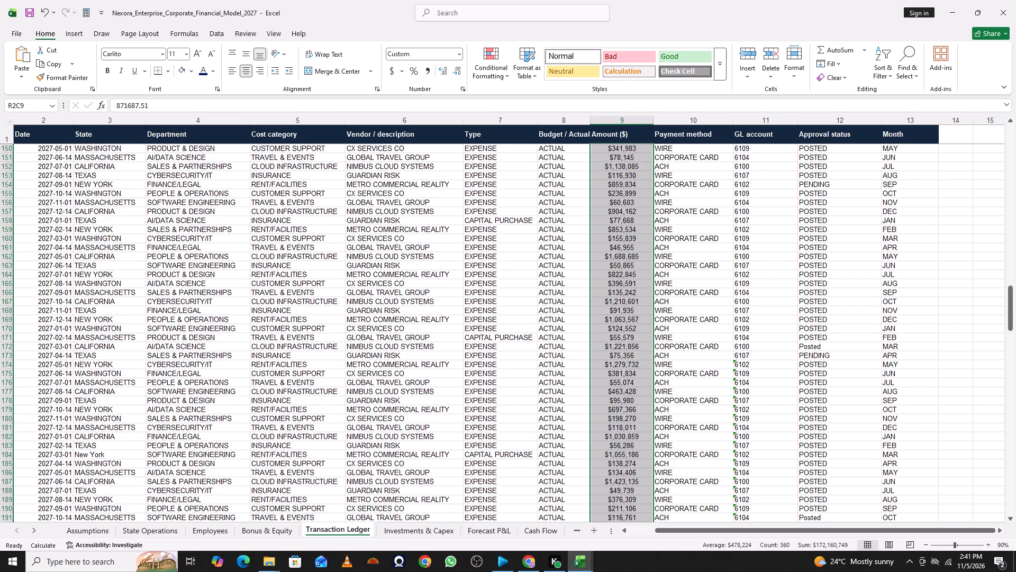
{"action": "scroll", "coordinate": [801, 343], "scroll_direction": "up", "scroll_amount": 15}
{"action": "scroll", "coordinate": [801, 342], "scroll_direction": "up", "scroll_amount": 16}
{"action": "scroll", "coordinate": [801, 342], "scroll_direction": "up", "scroll_amount": 7}
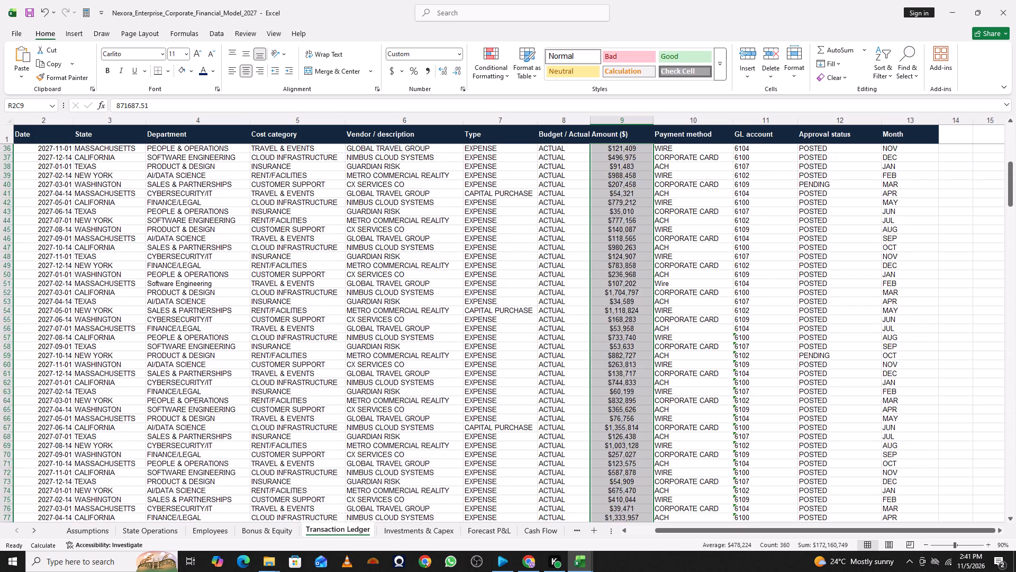
{"action": "scroll", "coordinate": [801, 342], "scroll_direction": "up", "scroll_amount": 17}
{"action": "scroll", "coordinate": [801, 342], "scroll_direction": "up", "scroll_amount": 8}
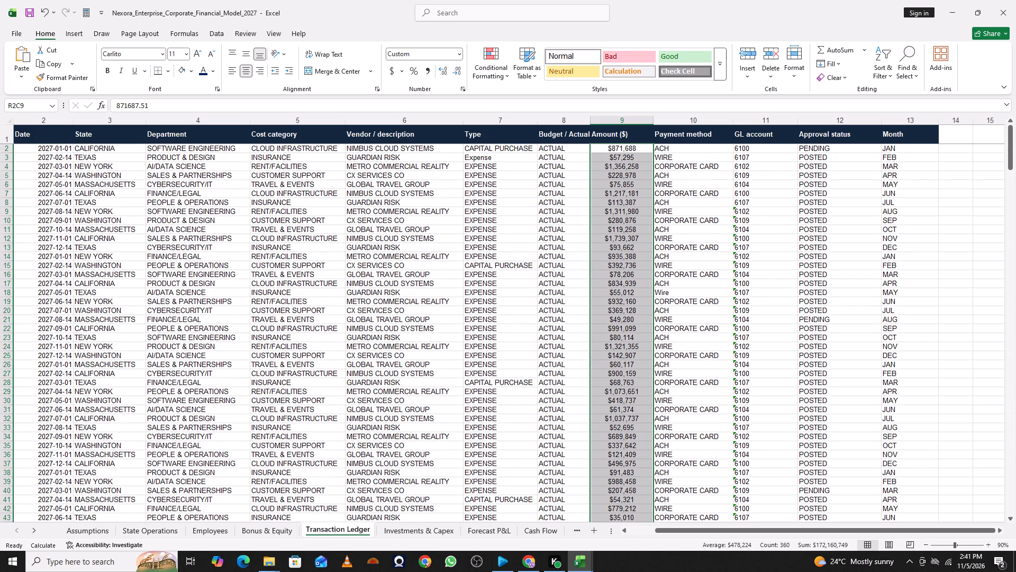
{"action": "left_click", "coordinate": [673, 155]}
{"action": "left_click", "coordinate": [676, 150]}
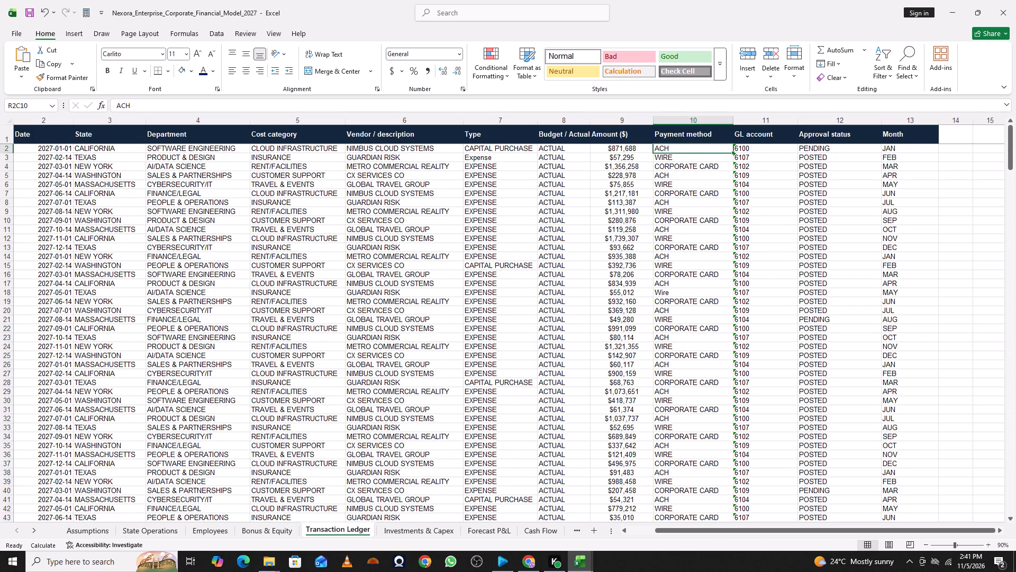
{"action": "key", "text": "shift+Down"}
{"action": "key", "text": "shift+Down"}
{"action": "key", "text": "shift+Down"}
{"action": "key", "text": "shift+Down"}
{"action": "key", "text": "shift+Down"}
{"action": "key", "text": "shift+Down"}
{"action": "key", "text": "shift+Down"}
{"action": "key", "text": "shift+Down"}
{"action": "key", "text": "shift+Down"}
{"action": "key", "text": "shift+Down"}
{"action": "key", "text": "shift+Down"}
{"action": "key", "text": "shift+Down"}
{"action": "key", "text": "shift+Down"}
{"action": "key", "text": "shift+Down"}
{"action": "key", "text": "shift+Down"}
{"action": "key", "text": "shift+Down"}
{"action": "key", "text": "shift+Down"}
{"action": "key", "text": "shift+Down"}
{"action": "key", "text": "shift+Down"}
{"action": "key", "text": "shift+Down"}
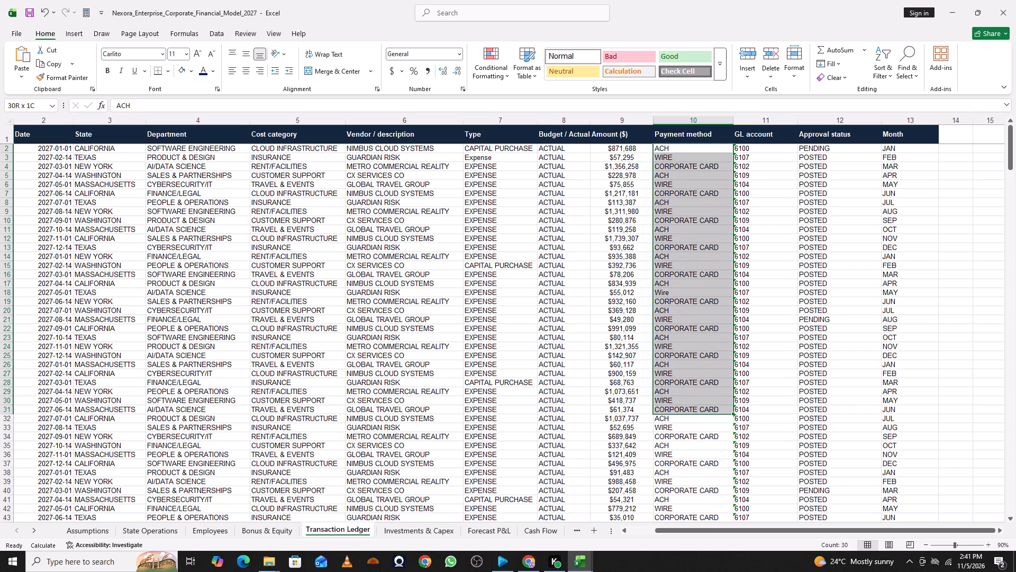
{"action": "key", "text": "shift+Right"}
{"action": "key", "text": "shift+Right"}
{"action": "key", "text": "shift+Right"}
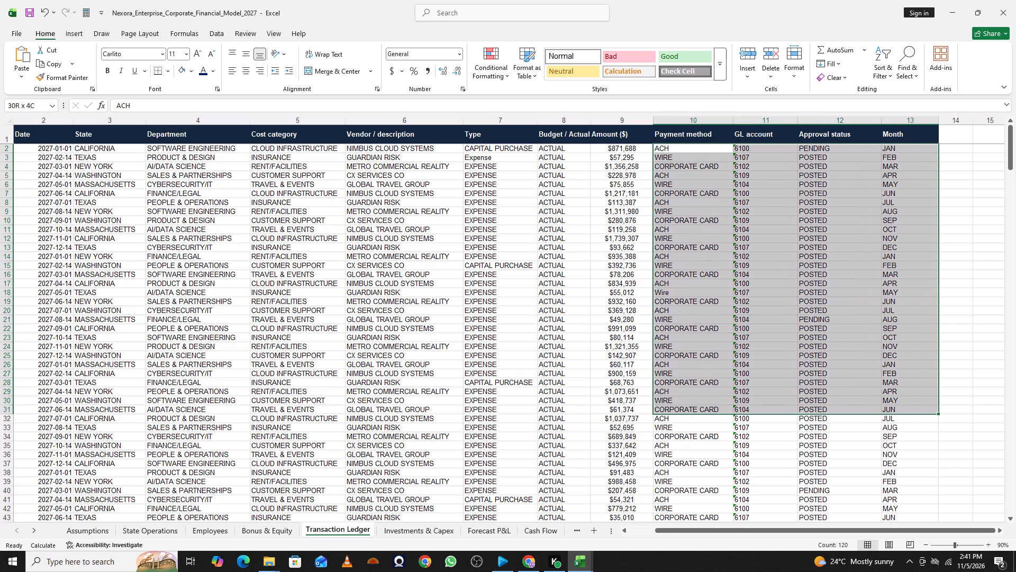
{"action": "key", "text": "shift+Down"}
{"action": "key", "text": "shift+Down"}
{"action": "key", "text": "shift+Down"}
{"action": "key", "text": "shift+Down"}
{"action": "key", "text": "shift+Down"}
{"action": "key", "text": "shift+Down"}
{"action": "key", "text": "shift+Down"}
{"action": "key", "text": "shift+Down"}
{"action": "key", "text": "shift+Down"}
{"action": "key", "text": "shift+Down"}
{"action": "key", "text": "shift+Down"}
{"action": "key", "text": "shift+Down"}
{"action": "key", "text": "shift+Down"}
{"action": "key", "text": "shift+Down"}
{"action": "key", "text": "shift+Down"}
{"action": "key", "text": "shift+Down"}
{"action": "key", "text": "shift+Down"}
{"action": "key", "text": "shift+Down"}
{"action": "key", "text": "shift+Down"}
{"action": "key", "text": "shift+Down"}
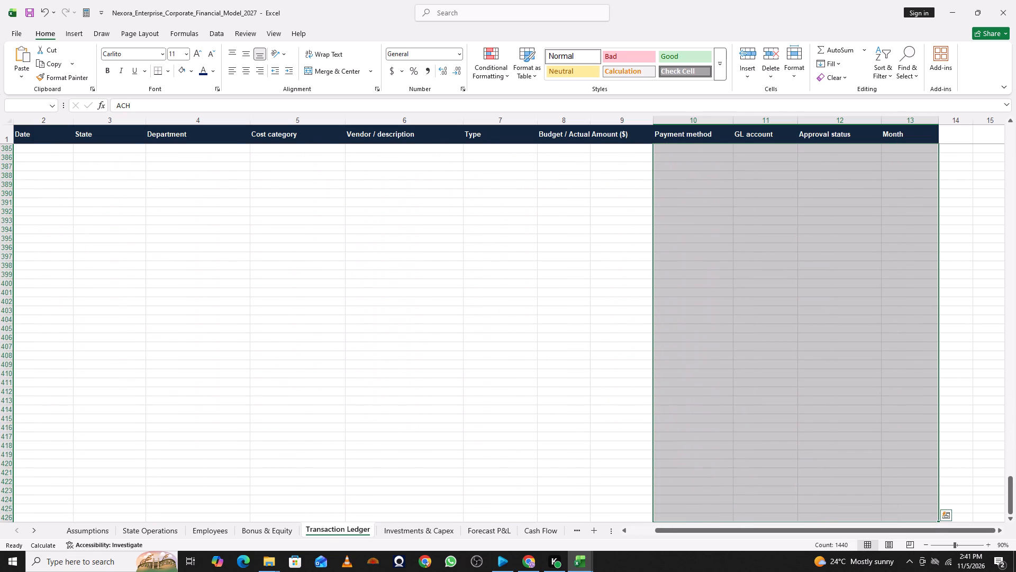
{"action": "key", "text": "shift+Up"}
{"action": "key", "text": "shift+Up"}
{"action": "key", "text": "shift+Up"}
{"action": "key", "text": "shift+Up"}
{"action": "key", "text": "shift+Up"}
{"action": "key", "text": "shift+Up"}
{"action": "key", "text": "shift+Up"}
{"action": "key", "text": "shift+Up"}
{"action": "key", "text": "shift+Up"}
{"action": "key", "text": "shift+Up"}
{"action": "key", "text": "shift+Up"}
{"action": "key", "text": "shift+Up"}
{"action": "key", "text": "shift+Up"}
{"action": "key", "text": "shift+Up"}
{"action": "key", "text": "shift+Up"}
{"action": "key", "text": "shift+Up"}
{"action": "key", "text": "shift+Up"}
{"action": "key", "text": "shift+Up"}
{"action": "key", "text": "shift+Up"}
{"action": "key", "text": "shift+Up"}
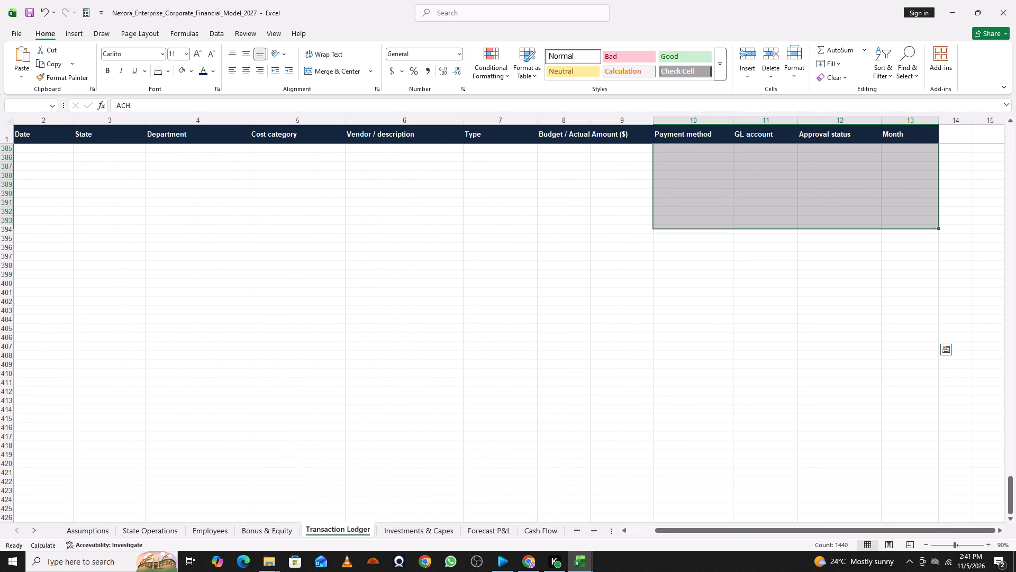
{"action": "key", "text": "shift+Down"}
{"action": "key", "text": "shift+Down"}
{"action": "key", "text": "shift+Down"}
{"action": "key", "text": "shift+Down"}
{"action": "key", "text": "shift+Down"}
{"action": "key", "text": "shift+Down"}
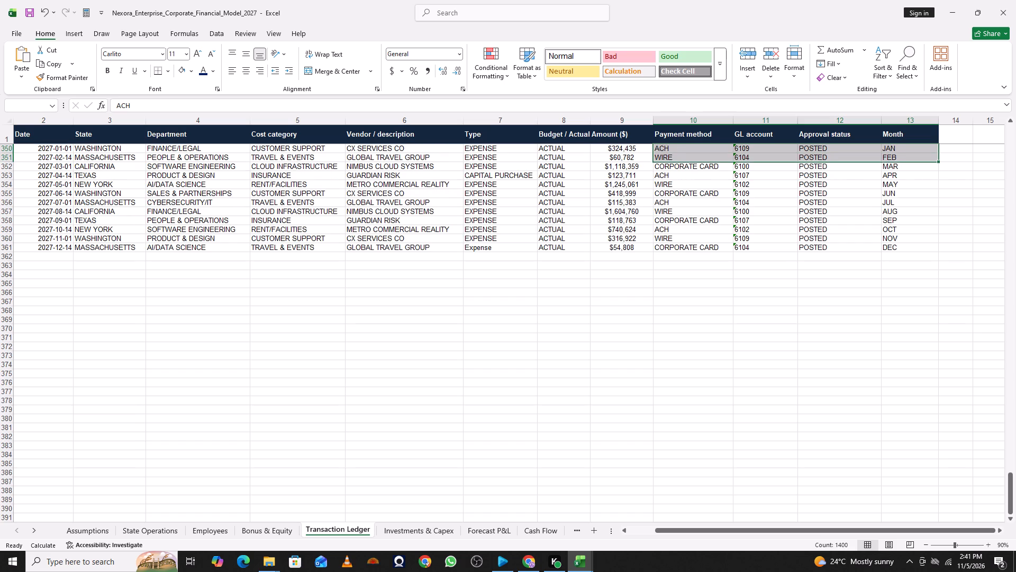
{"action": "key", "text": "shift+Down"}
{"action": "key", "text": "shift+Down"}
{"action": "key", "text": "shift+Down"}
{"action": "key", "text": "shift+Down"}
{"action": "key", "text": "shift+Down"}
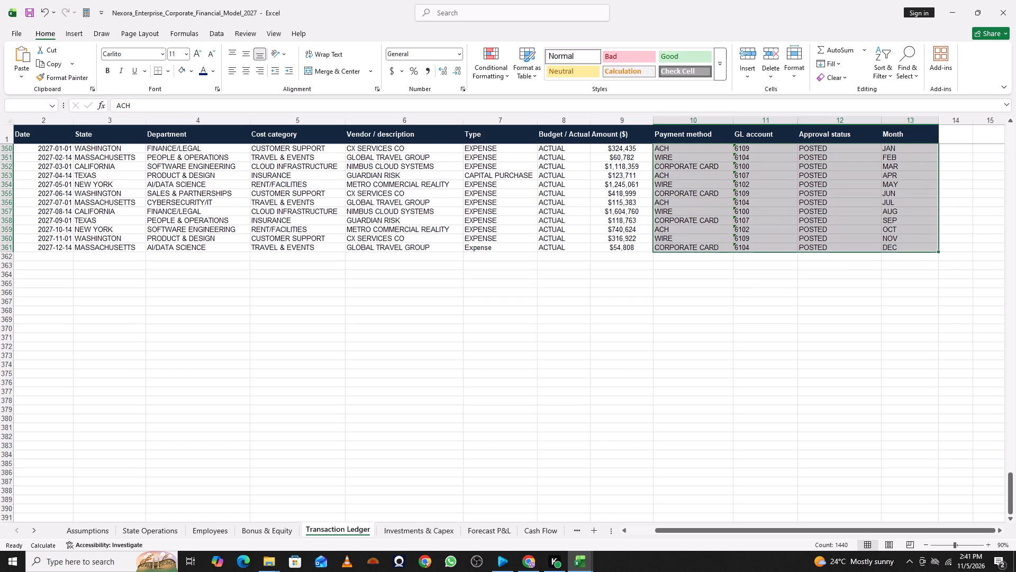
{"action": "left_click", "coordinate": [243, 71]}
{"action": "left_click", "coordinate": [441, 298]}
Examine the Transaction Ledger from the last record back to the first row to check the alignment of its columns.
{"action": "scroll", "coordinate": [441, 298], "scroll_direction": "up", "scroll_amount": 7}
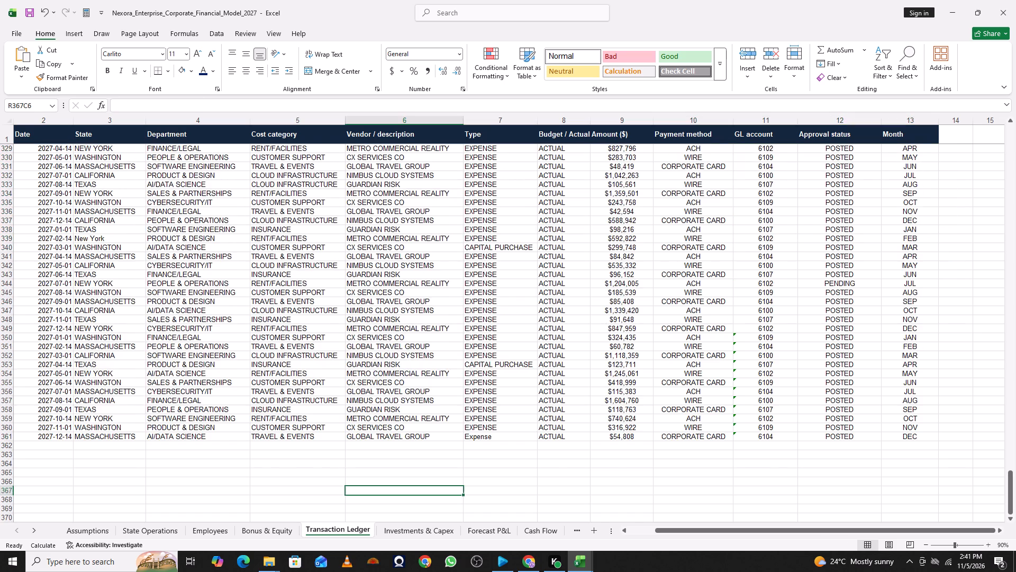
{"action": "scroll", "coordinate": [441, 298], "scroll_direction": "down", "scroll_amount": 1}
{"action": "scroll", "coordinate": [442, 297], "scroll_direction": "up", "scroll_amount": 19}
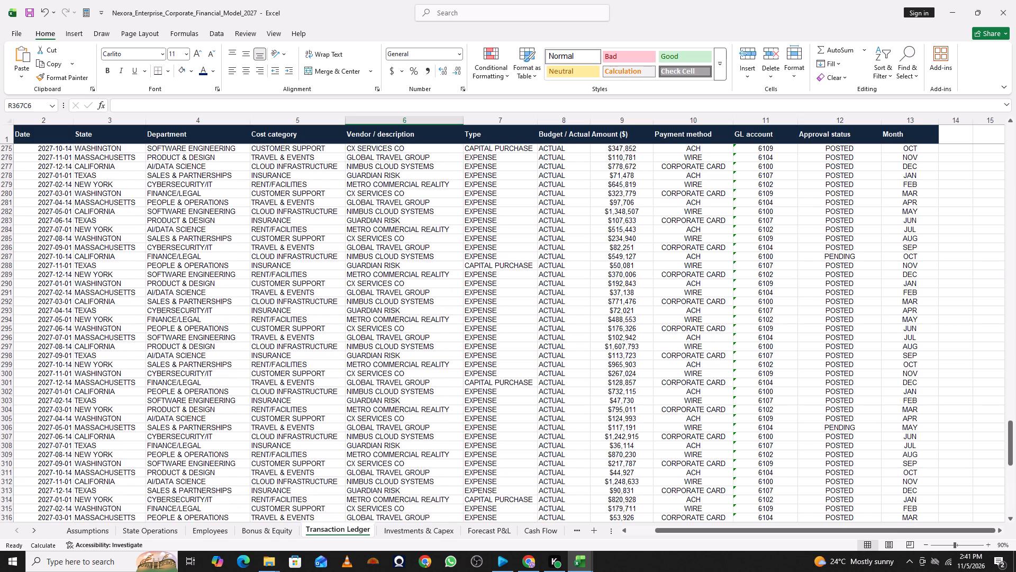
{"action": "scroll", "coordinate": [463, 247], "scroll_direction": "up", "scroll_amount": 8}
{"action": "scroll", "coordinate": [484, 207], "scroll_direction": "up", "scroll_amount": 18}
{"action": "scroll", "coordinate": [485, 207], "scroll_direction": "up", "scroll_amount": 9}
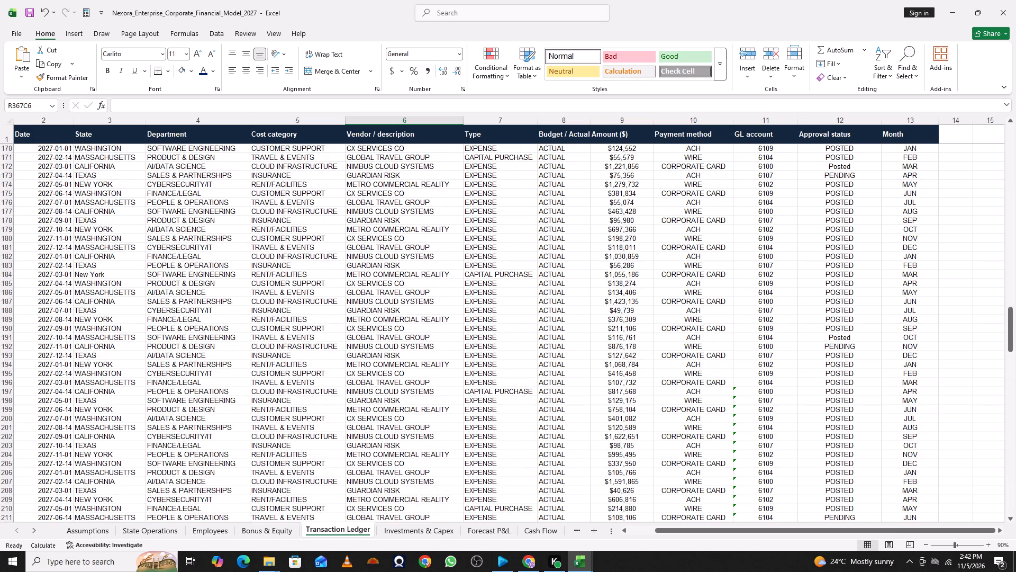
{"action": "scroll", "coordinate": [485, 207], "scroll_direction": "up", "scroll_amount": 18}
{"action": "scroll", "coordinate": [485, 207], "scroll_direction": "up", "scroll_amount": 19}
{"action": "scroll", "coordinate": [485, 207], "scroll_direction": "up", "scroll_amount": 7}
{"action": "scroll", "coordinate": [485, 207], "scroll_direction": "down", "scroll_amount": 1}
{"action": "scroll", "coordinate": [485, 207], "scroll_direction": "up", "scroll_amount": 19}
{"action": "scroll", "coordinate": [485, 207], "scroll_direction": "up", "scroll_amount": 7}
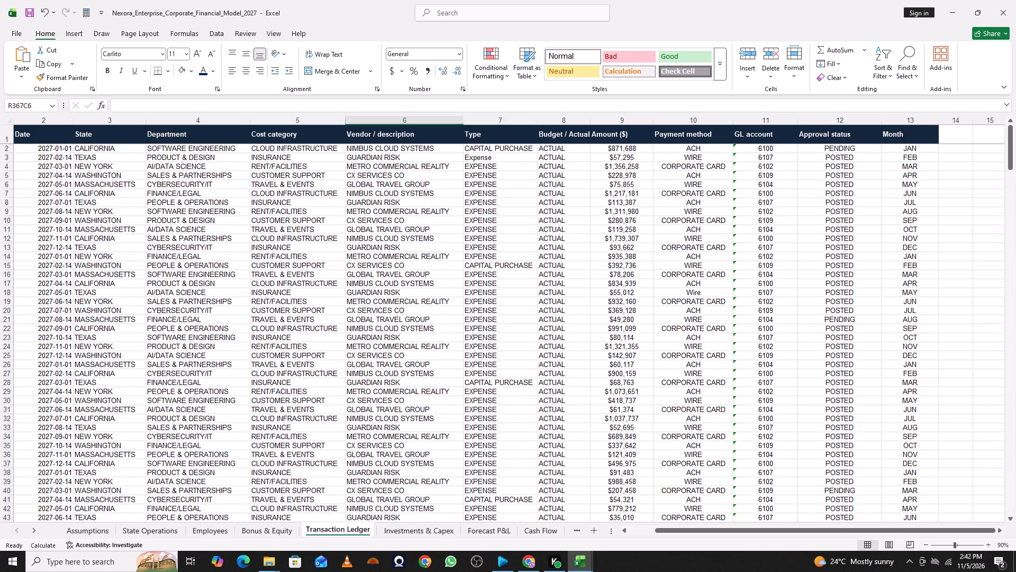
Centre the values horizontally in the Transaction ID through Budget / Actual columns, rows 2 through 361 of the Transaction Ledger.
{"action": "left_click", "coordinate": [566, 148]}
{"action": "key", "text": "shift+Left"}
{"action": "key", "text": "shift+Left"}
{"action": "key", "text": "shift+Left"}
{"action": "key", "text": "shift+Left"}
{"action": "key", "text": "shift+Left"}
{"action": "key", "text": "shift+Left"}
{"action": "key", "text": "shift+Left"}
{"action": "key", "text": "shift+Left"}
{"action": "key", "text": "shift+Left"}
{"action": "key", "text": "shift+Left"}
{"action": "key", "text": "shift+Left"}
{"action": "key", "text": "shift+Left"}
{"action": "key", "text": "shift+Left"}
{"action": "key", "text": "shift+Left"}
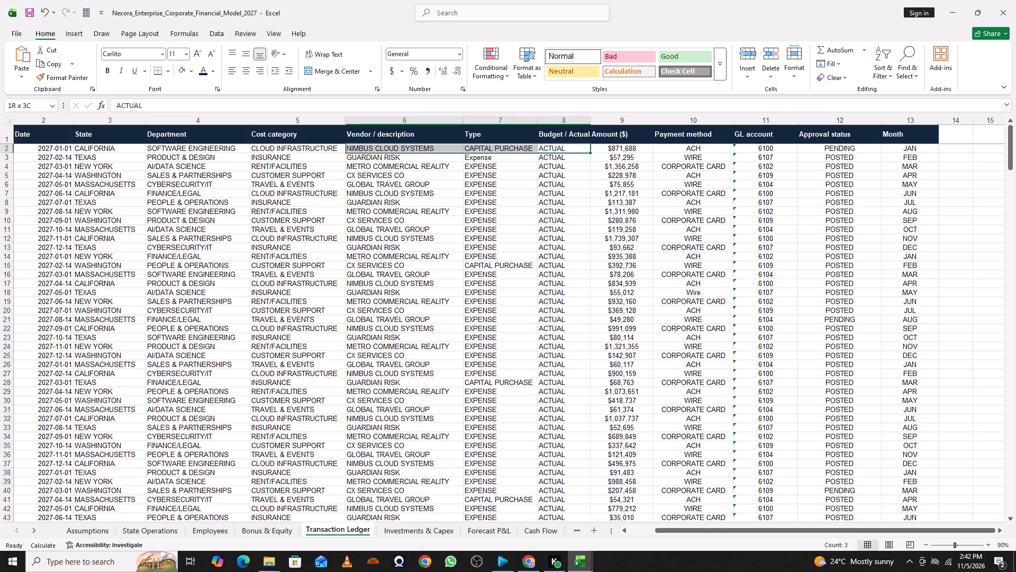
{"action": "key", "text": "shift+Down"}
{"action": "key", "text": "shift+Down"}
{"action": "key", "text": "shift+Down"}
{"action": "key", "text": "shift+Down"}
{"action": "key", "text": "shift+Down"}
{"action": "key", "text": "shift+Down"}
{"action": "key", "text": "shift+Down"}
{"action": "key", "text": "shift+Down"}
{"action": "key", "text": "shift+Down"}
{"action": "key", "text": "shift+Down"}
{"action": "key", "text": "shift+Down"}
{"action": "key", "text": "shift+Down"}
{"action": "key", "text": "shift+Down"}
{"action": "key", "text": "shift+Down"}
{"action": "key", "text": "shift+Down"}
{"action": "key", "text": "shift+Down"}
{"action": "key", "text": "shift+Down"}
{"action": "key", "text": "shift+Down"}
{"action": "key", "text": "shift+Down"}
{"action": "key", "text": "shift+Down"}
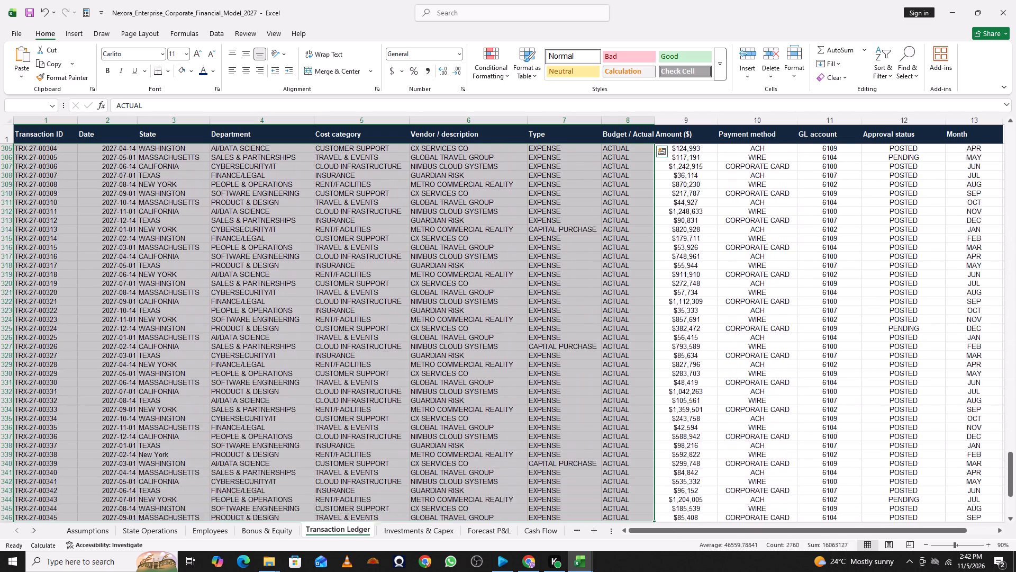
{"action": "key", "text": "shift+Up"}
{"action": "key", "text": "shift+Up"}
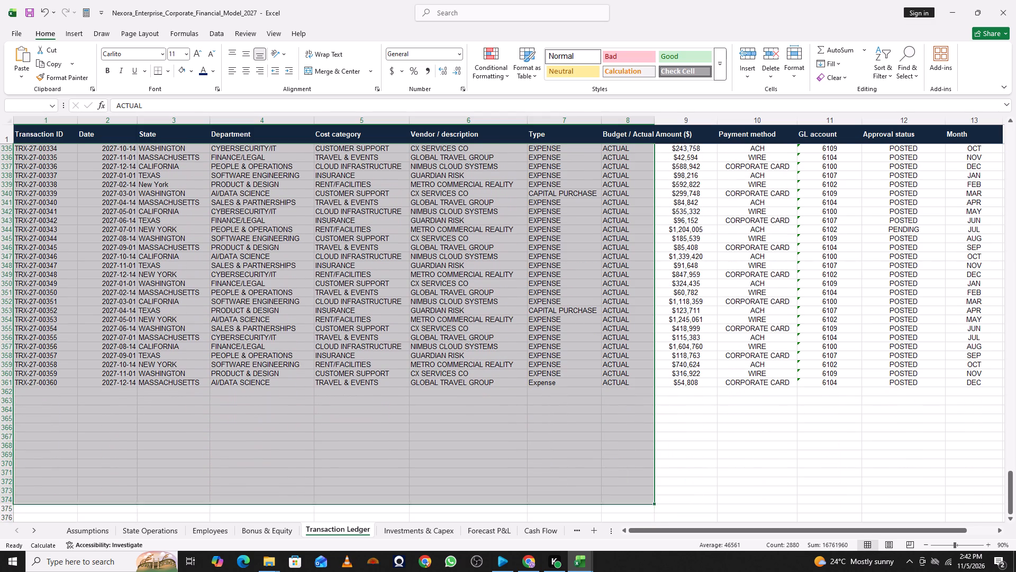
{"action": "key", "text": "shift+Up"}
{"action": "key", "text": "shift+Up"}
{"action": "key", "text": "shift+Up"}
{"action": "key", "text": "shift+Up"}
{"action": "key", "text": "shift+Up"}
{"action": "key", "text": "shift+Up"}
{"action": "key", "text": "shift+Up"}
{"action": "key", "text": "shift+Up"}
{"action": "key", "text": "shift+Up"}
{"action": "key", "text": "shift+Up"}
{"action": "key", "text": "shift+Up"}
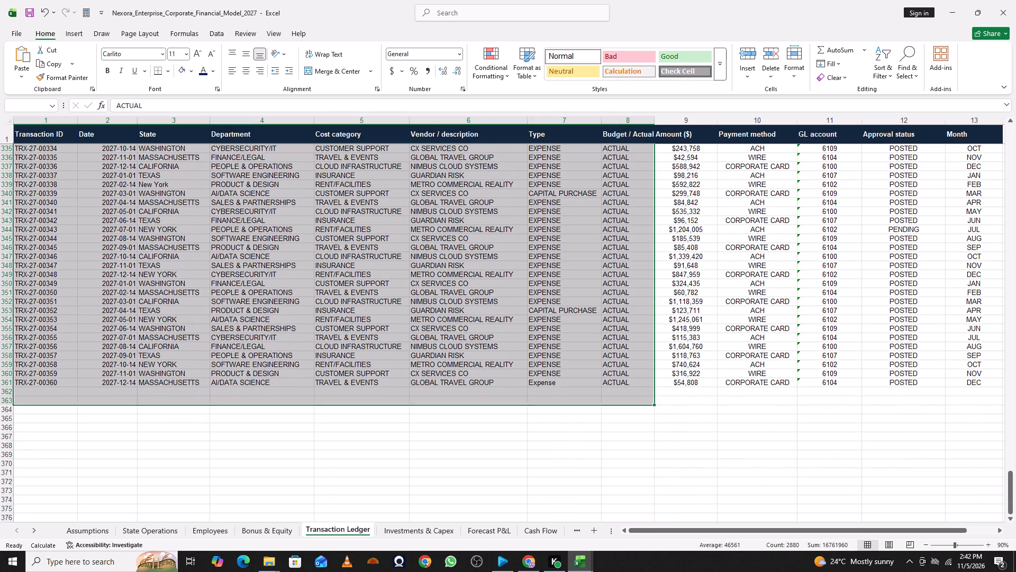
{"action": "key", "text": "shift+Up"}
{"action": "key", "text": "shift+Up"}
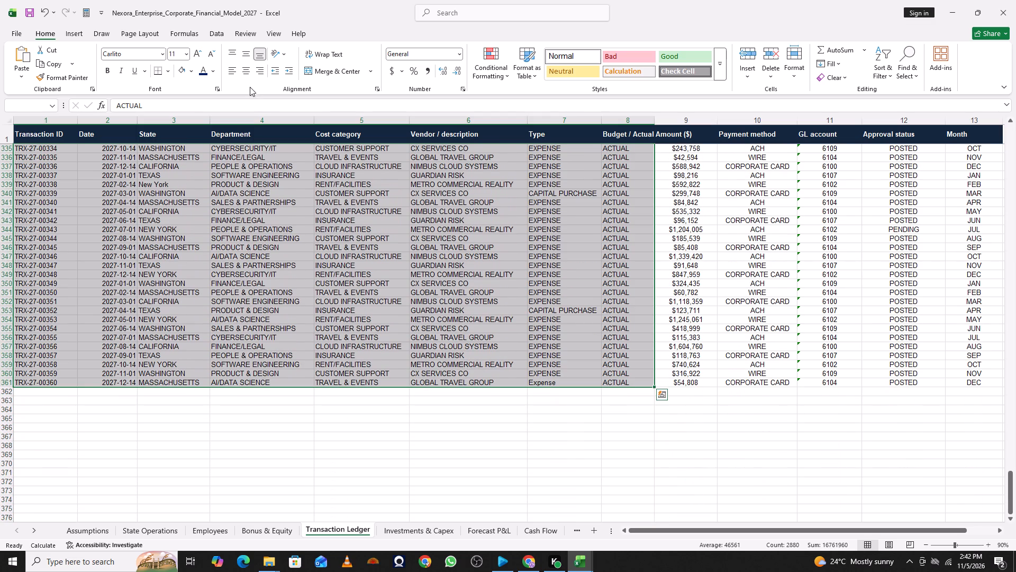
{"action": "left_click", "coordinate": [250, 76]}
{"action": "left_click", "coordinate": [546, 369]}
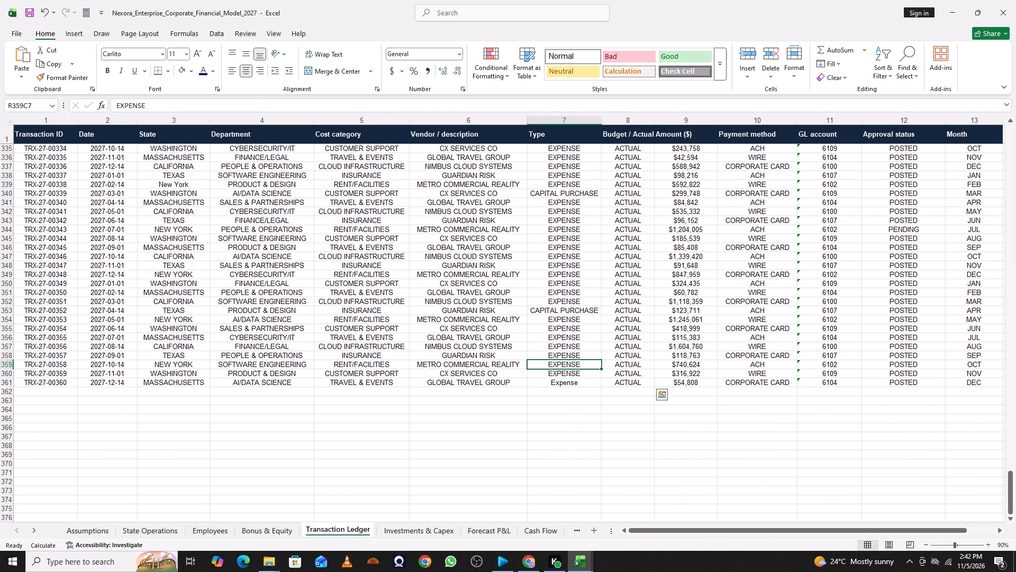
Narrow the Transaction ID and Date columns of the Transaction Ledger to fit their contents closely.
{"action": "scroll", "coordinate": [546, 369], "scroll_direction": "up", "scroll_amount": 9}
{"action": "scroll", "coordinate": [558, 327], "scroll_direction": "up", "scroll_amount": 2}
{"action": "scroll", "coordinate": [561, 295], "scroll_direction": "down", "scroll_amount": 1}
{"action": "scroll", "coordinate": [561, 282], "scroll_direction": "up", "scroll_amount": 8}
{"action": "scroll", "coordinate": [554, 276], "scroll_direction": "up", "scroll_amount": 20}
{"action": "scroll", "coordinate": [554, 276], "scroll_direction": "up", "scroll_amount": 2}
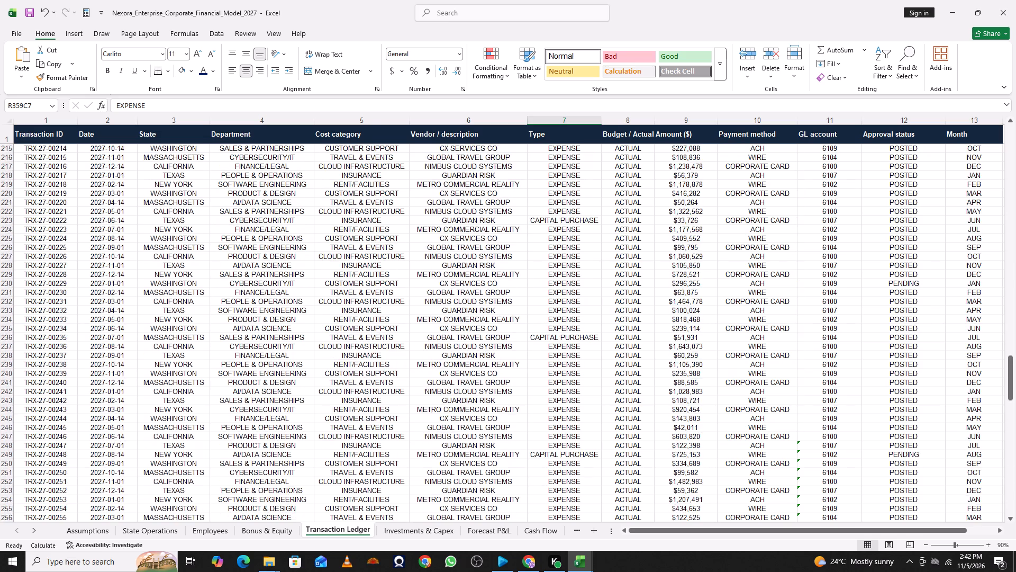
{"action": "scroll", "coordinate": [554, 276], "scroll_direction": "up", "scroll_amount": 20}
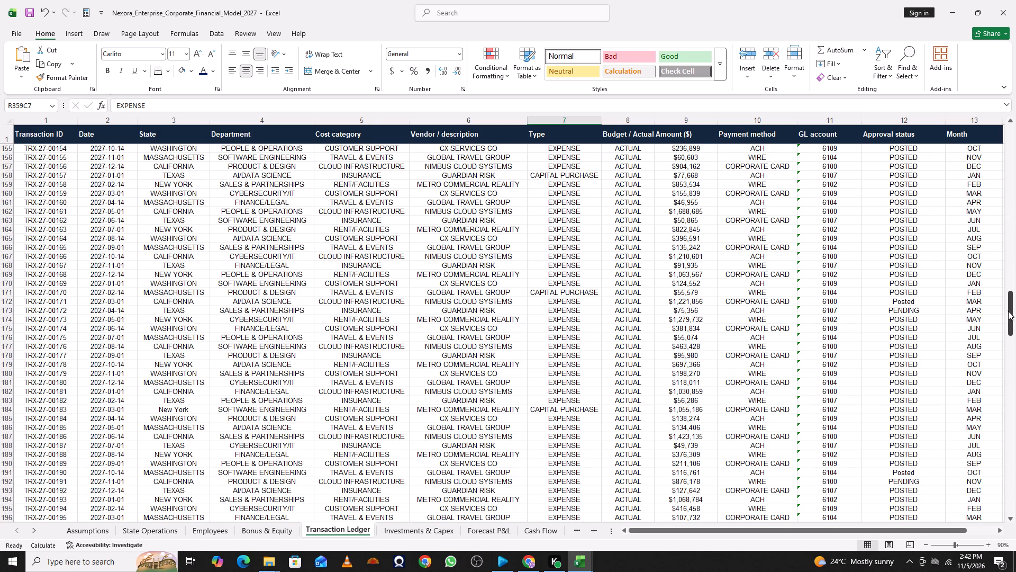
{"action": "left_click_drag", "start_coordinate": [1009, 311], "coordinate": [1007, 130]}
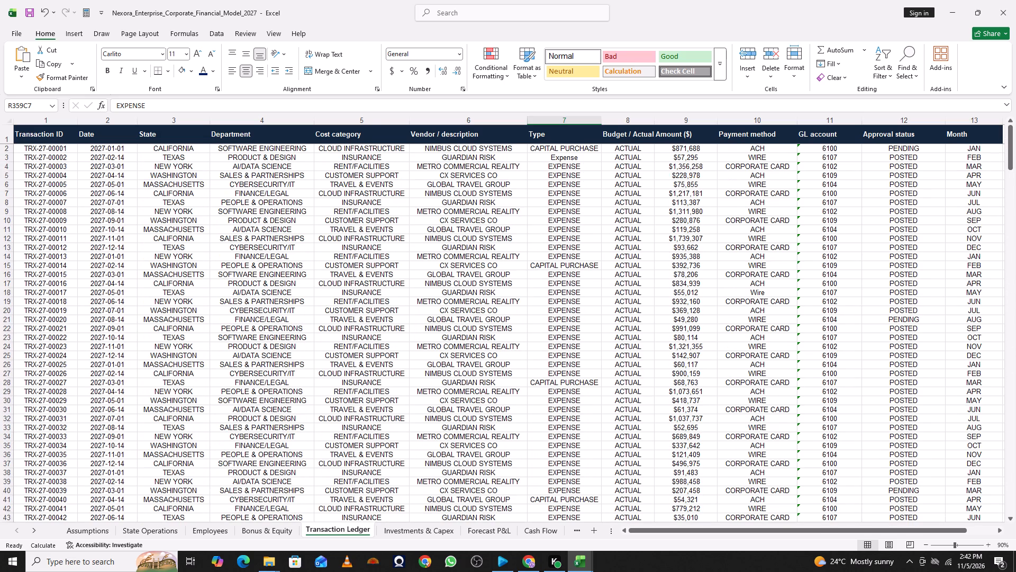
{"action": "left_click_drag", "start_coordinate": [76, 122], "coordinate": [74, 123]}
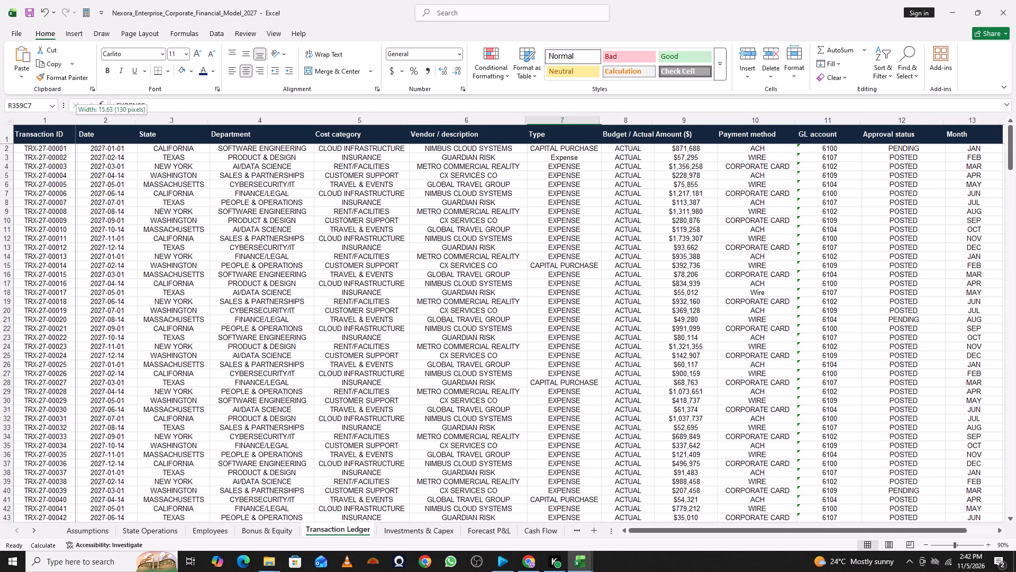
{"action": "left_click_drag", "start_coordinate": [74, 123], "coordinate": [66, 127]}
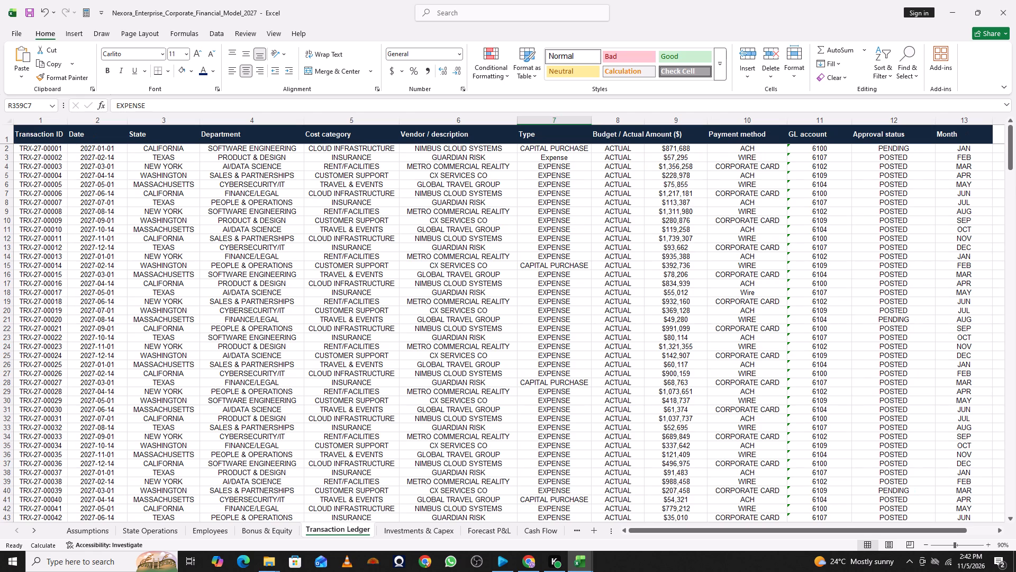
{"action": "left_click_drag", "start_coordinate": [126, 122], "coordinate": [124, 122]}
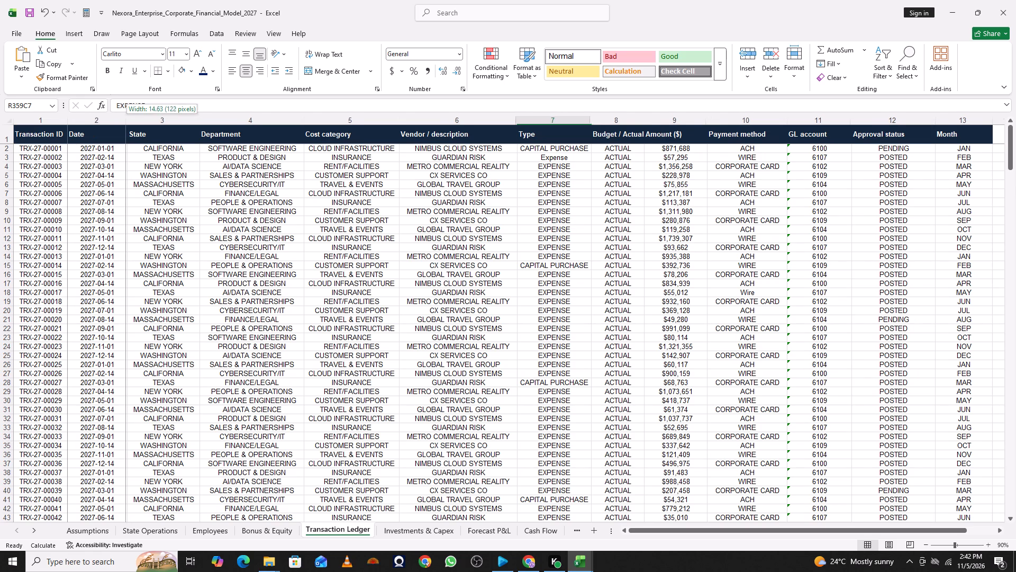
{"action": "left_click_drag", "start_coordinate": [124, 122], "coordinate": [110, 129]}
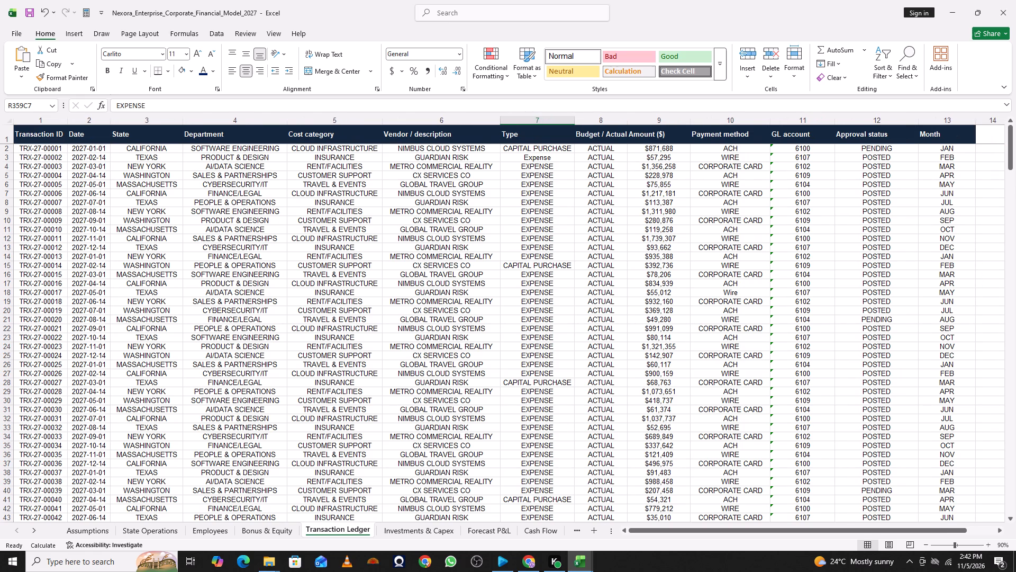
Narrow the Type column so that its longest entry, CAPITAL PURCHASE, just fits.
{"action": "left_click_drag", "start_coordinate": [574, 118], "coordinate": [572, 122]}
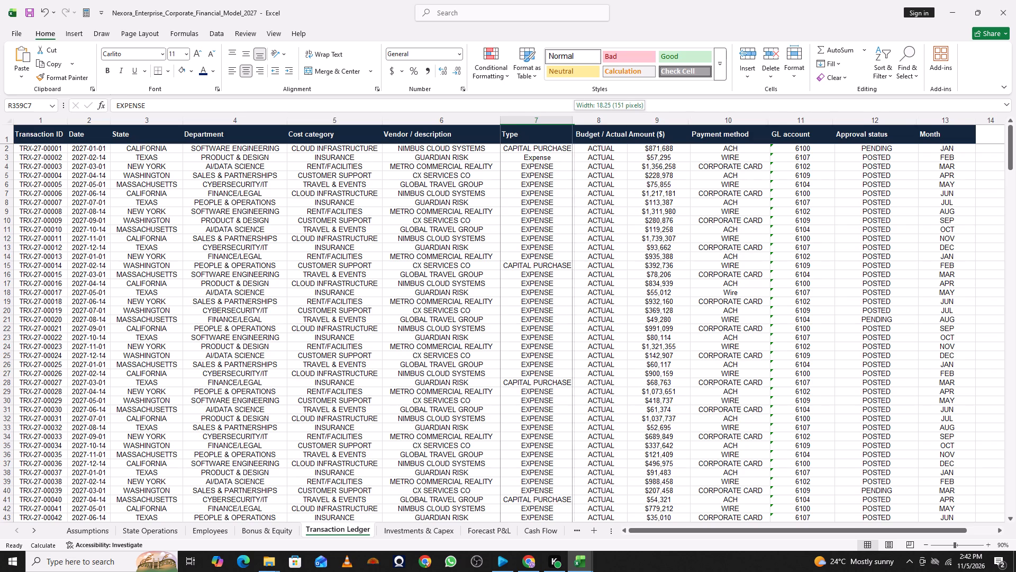
{"action": "left_click_drag", "start_coordinate": [572, 122], "coordinate": [565, 128]}
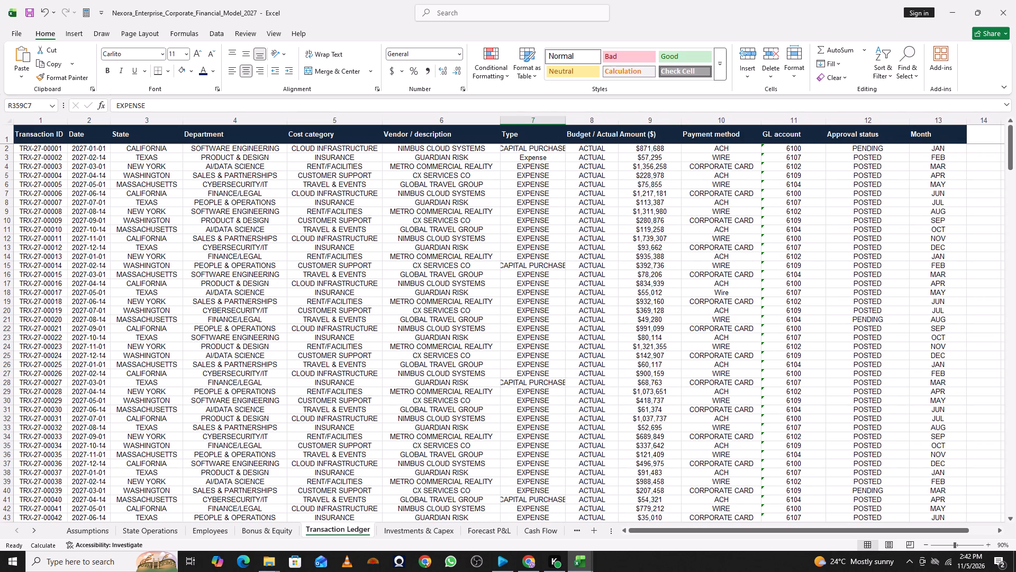
{"action": "left_click", "coordinate": [566, 121]}
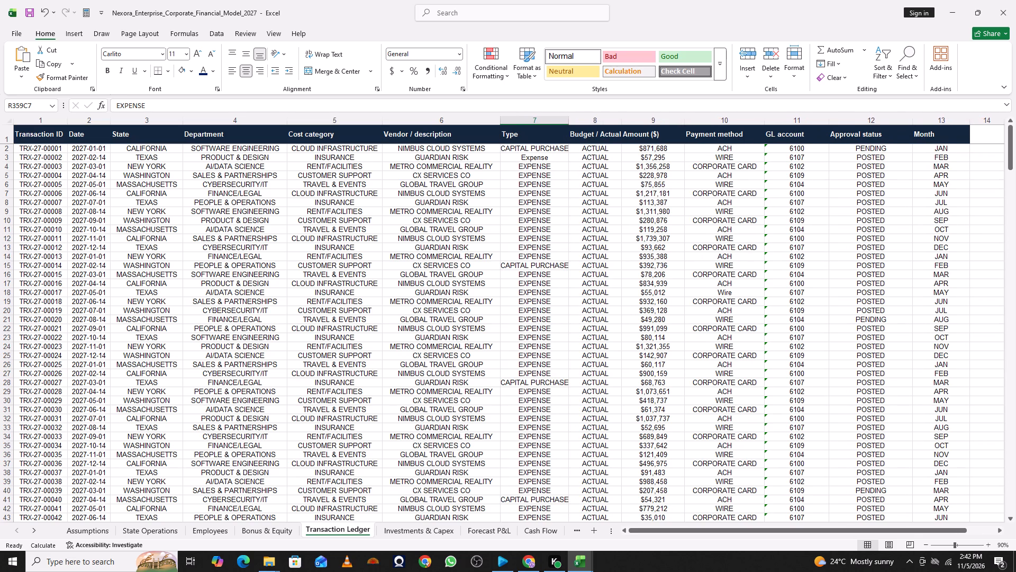
{"action": "left_click", "coordinate": [568, 122]}
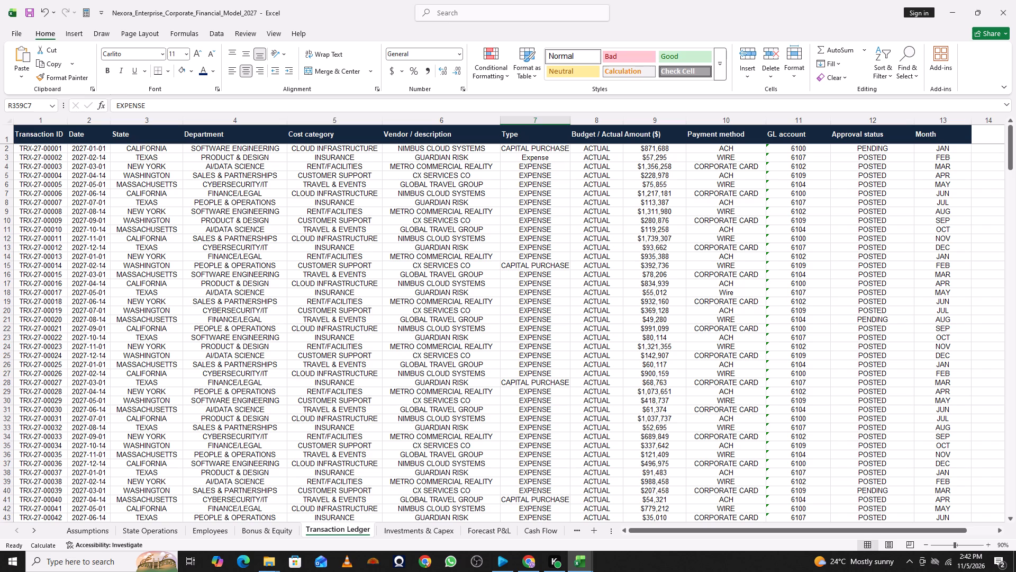
Narrow the Budget / Actual and Amount ($) columns to fit the values below their headers.
{"action": "left_click", "coordinate": [623, 115]}
{"action": "left_click_drag", "start_coordinate": [621, 118], "coordinate": [610, 120]}
{"action": "left_click_drag", "start_coordinate": [676, 119], "coordinate": [667, 124]}
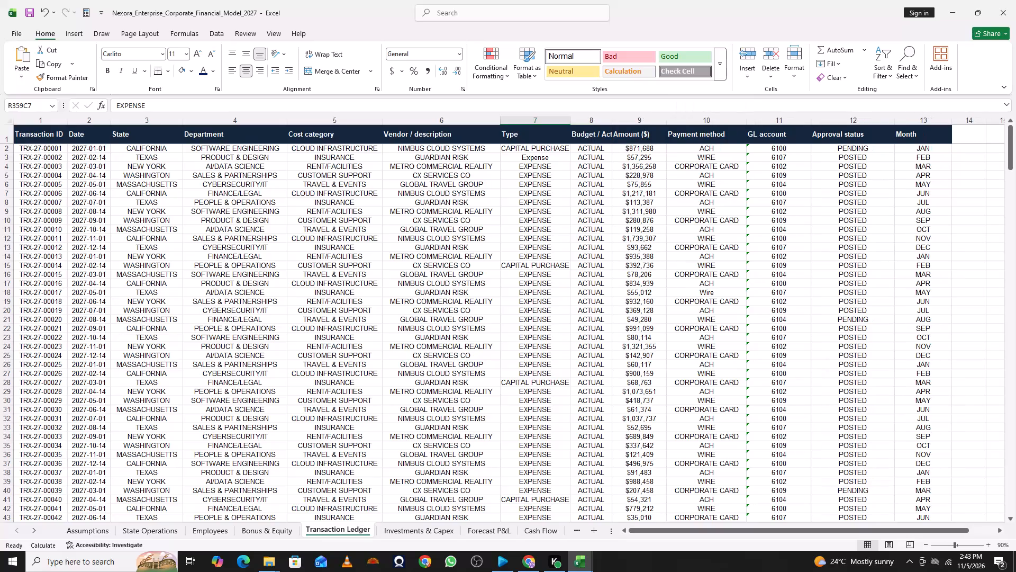
{"action": "left_click_drag", "start_coordinate": [667, 124], "coordinate": [661, 129]}
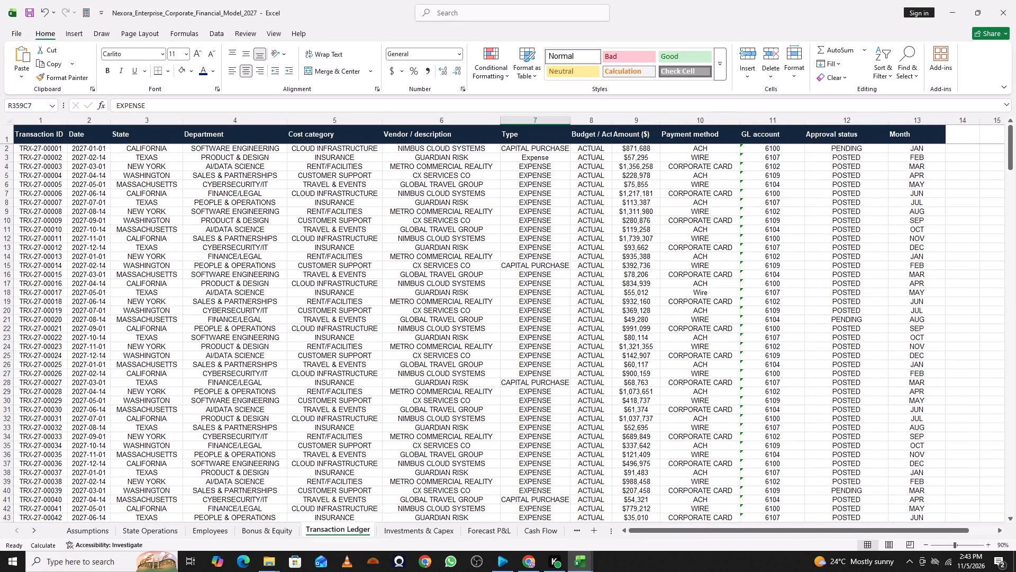
Narrow the GL account, Approval status and Month columns to fit the values below their headers.
{"action": "left_click_drag", "start_coordinate": [803, 117], "coordinate": [783, 128]}
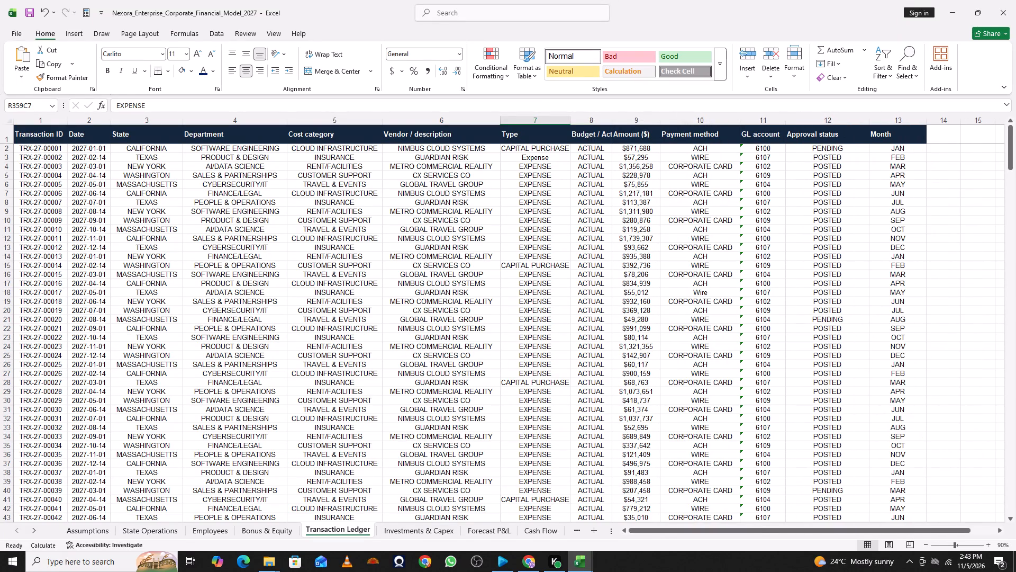
{"action": "left_click_drag", "start_coordinate": [784, 122], "coordinate": [772, 132]}
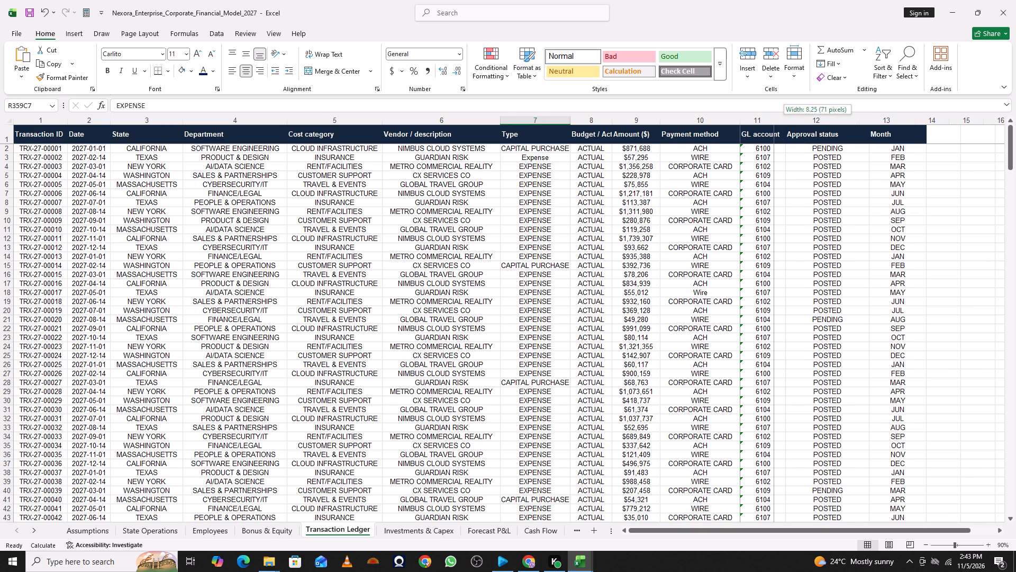
{"action": "left_click_drag", "start_coordinate": [772, 132], "coordinate": [770, 134]}
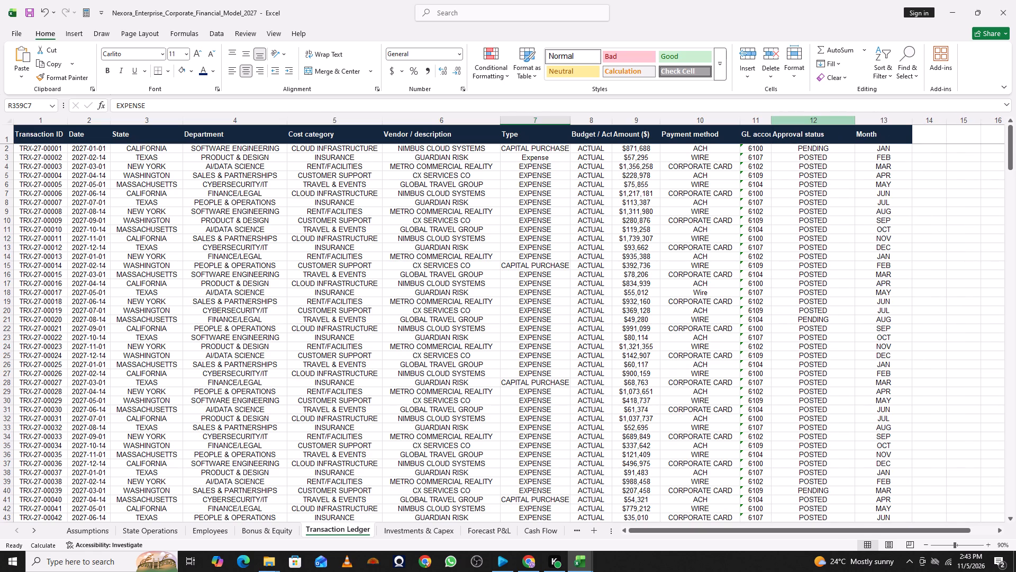
{"action": "left_click_drag", "start_coordinate": [855, 120], "coordinate": [845, 128]}
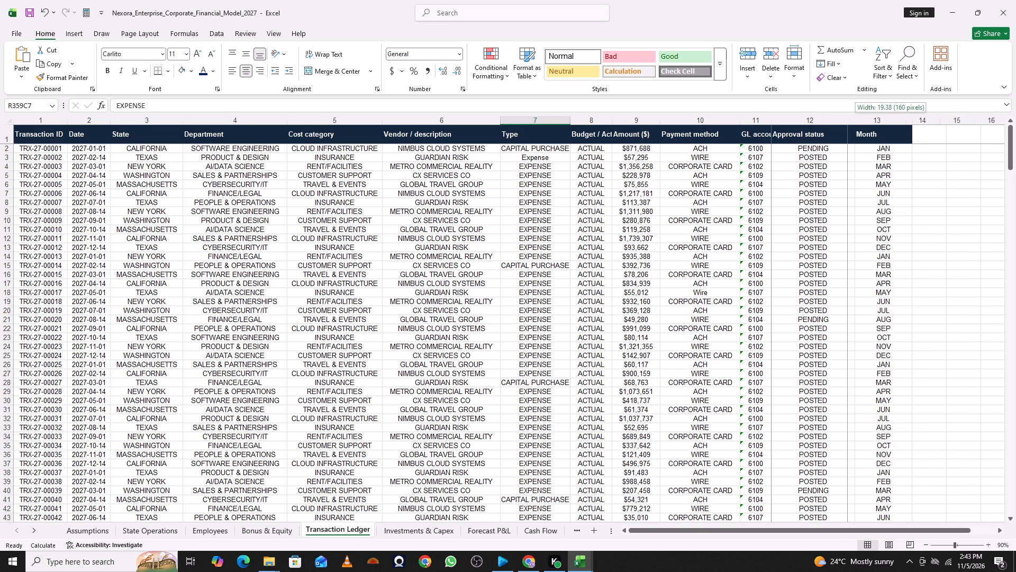
{"action": "left_click_drag", "start_coordinate": [845, 128], "coordinate": [821, 145]}
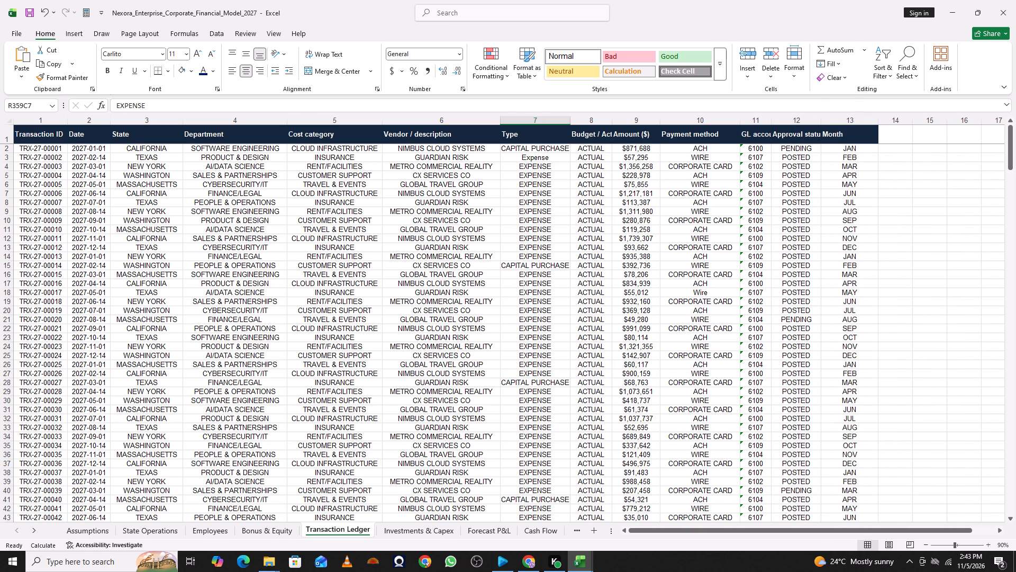
{"action": "left_click_drag", "start_coordinate": [876, 122], "coordinate": [871, 126]}
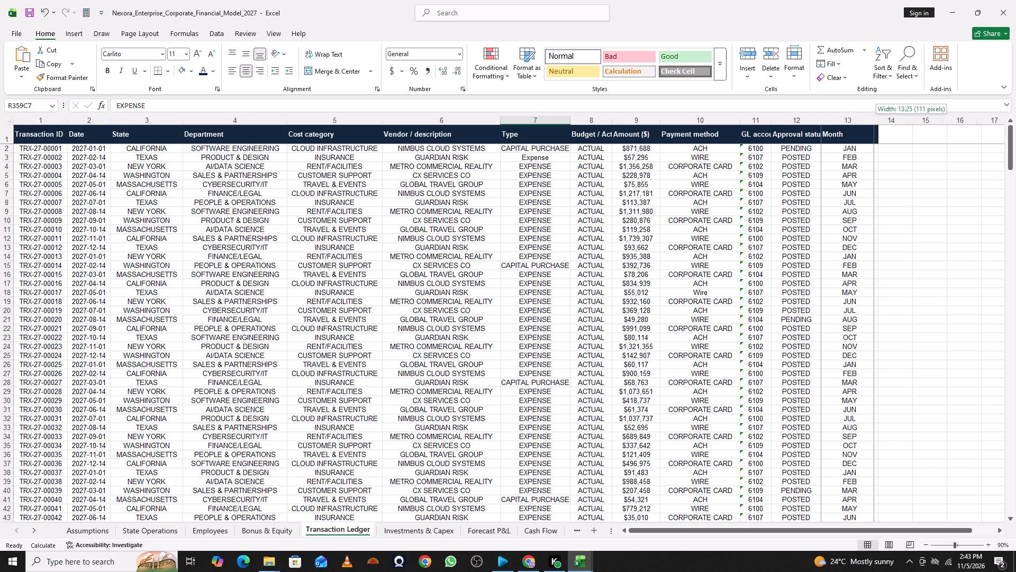
{"action": "left_click_drag", "start_coordinate": [871, 126], "coordinate": [855, 138]}
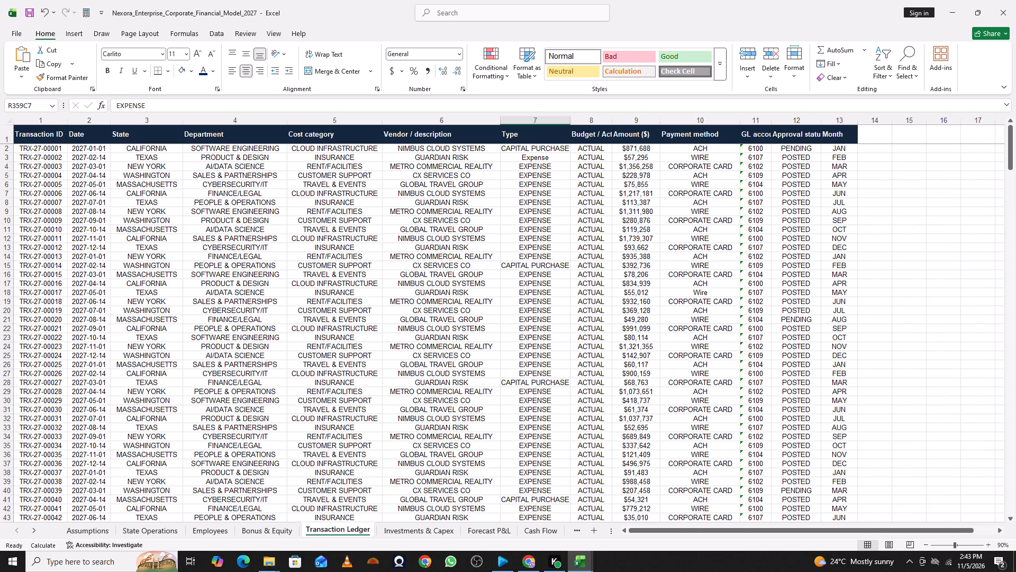
Centre the header labels in row 1 horizontally, from Transaction ID through Month.
{"action": "left_click", "coordinate": [18, 138]}
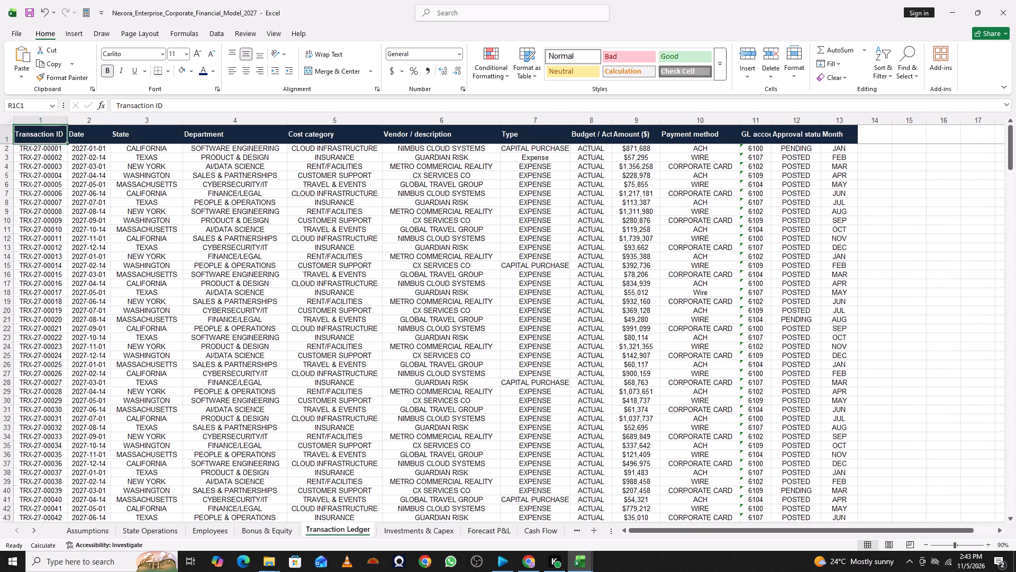
{"action": "key", "text": "shift+Right"}
{"action": "key", "text": "shift+Right"}
{"action": "key", "text": "shift+Right"}
{"action": "key", "text": "shift+Right"}
{"action": "key", "text": "shift+Right"}
{"action": "key", "text": "shift+Right"}
{"action": "key", "text": "shift+Right"}
{"action": "key", "text": "shift+Right"}
{"action": "key", "text": "shift+Right"}
{"action": "key", "text": "shift+Right"}
{"action": "key", "text": "shift+Right"}
{"action": "key", "text": "shift+Right"}
{"action": "key", "text": "shift+Right"}
{"action": "key", "text": "shift+Right"}
{"action": "key", "text": "shift+Left"}
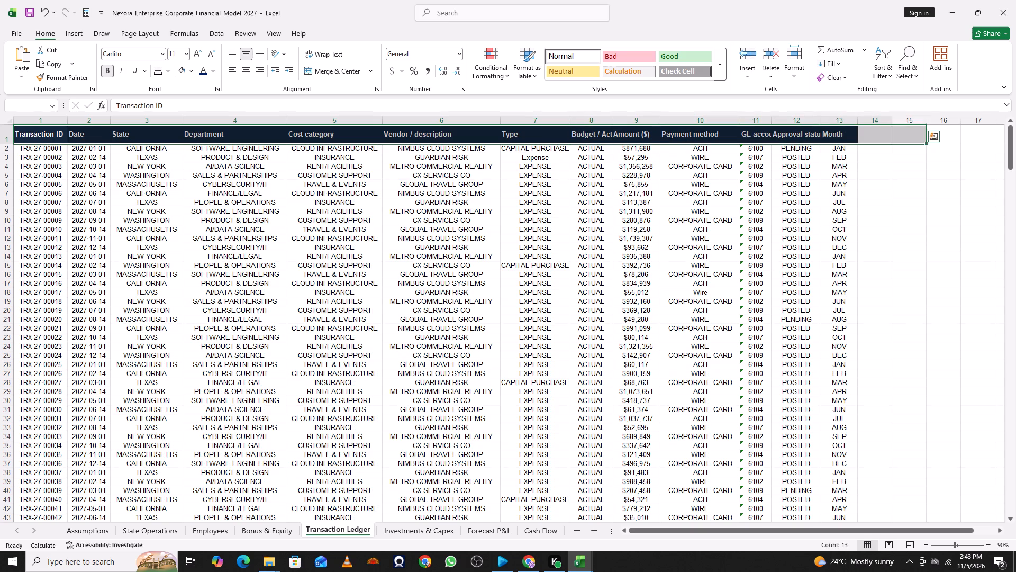
{"action": "key", "text": "shift+Left"}
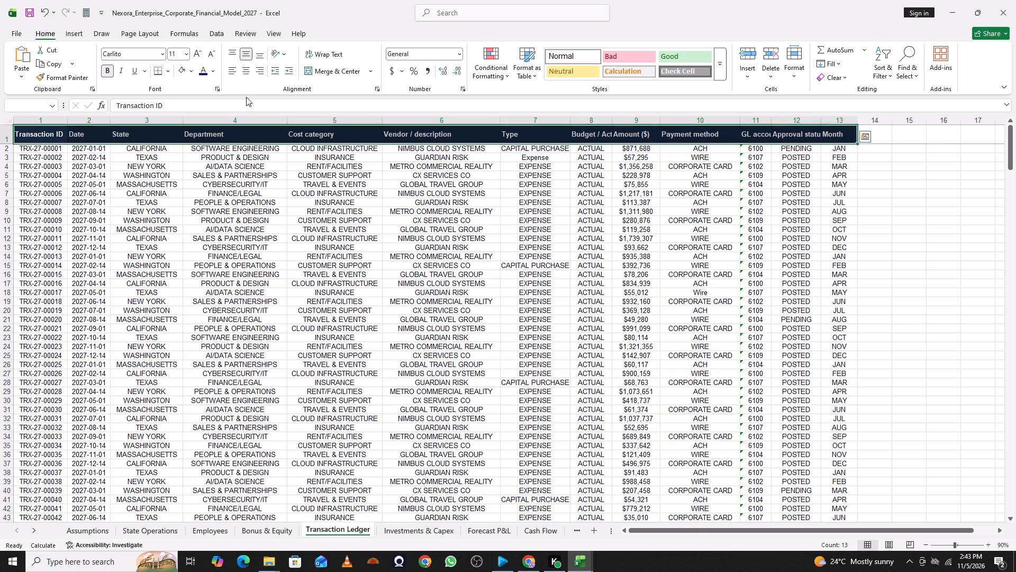
{"action": "left_click", "coordinate": [246, 75]}
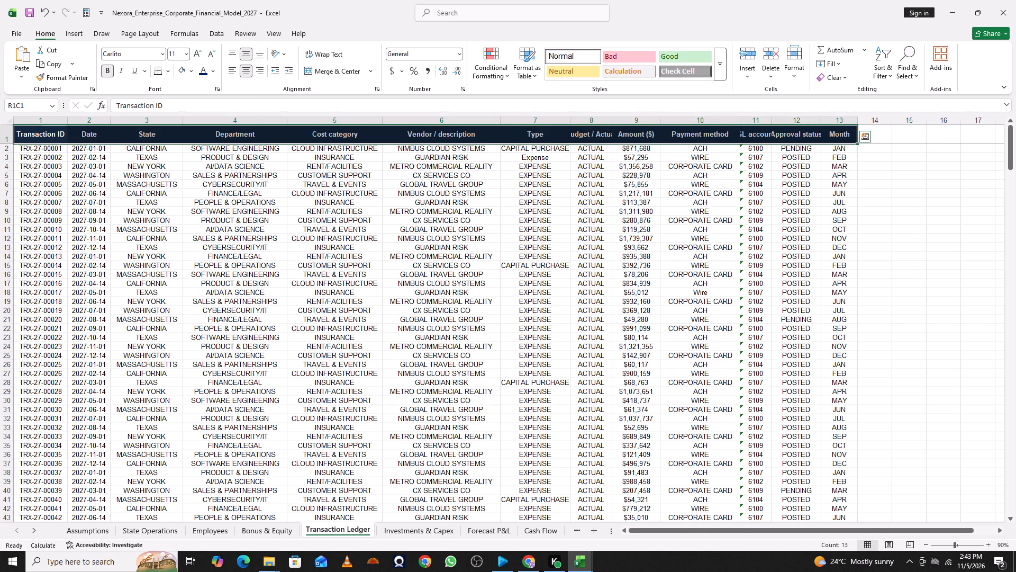
Rewrite the Type header as TYPE and the Payment method header as PAYMENT METHOD in row 1.
{"action": "left_click", "coordinate": [548, 137]}
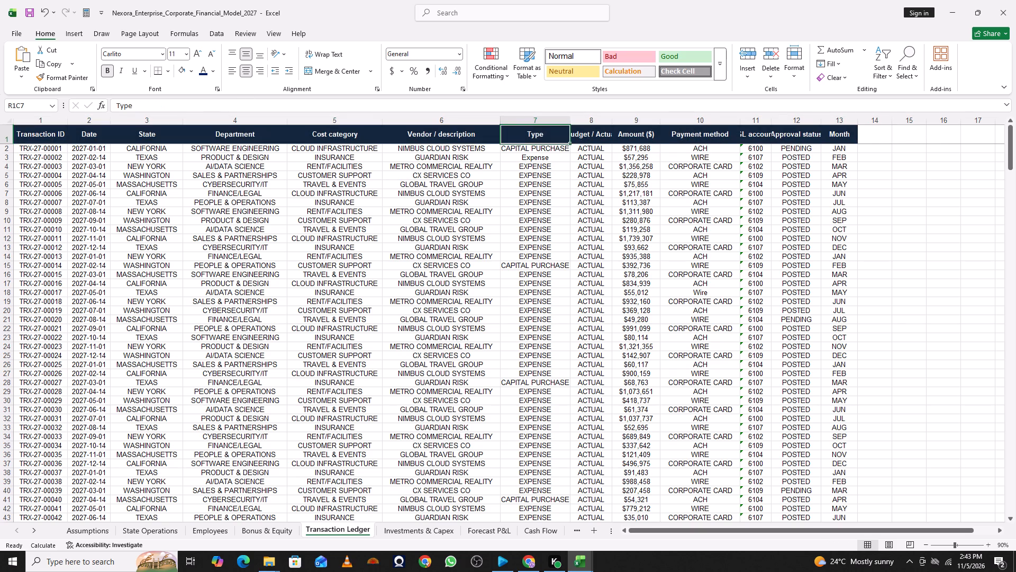
{"action": "type", "text": "TYPE"}
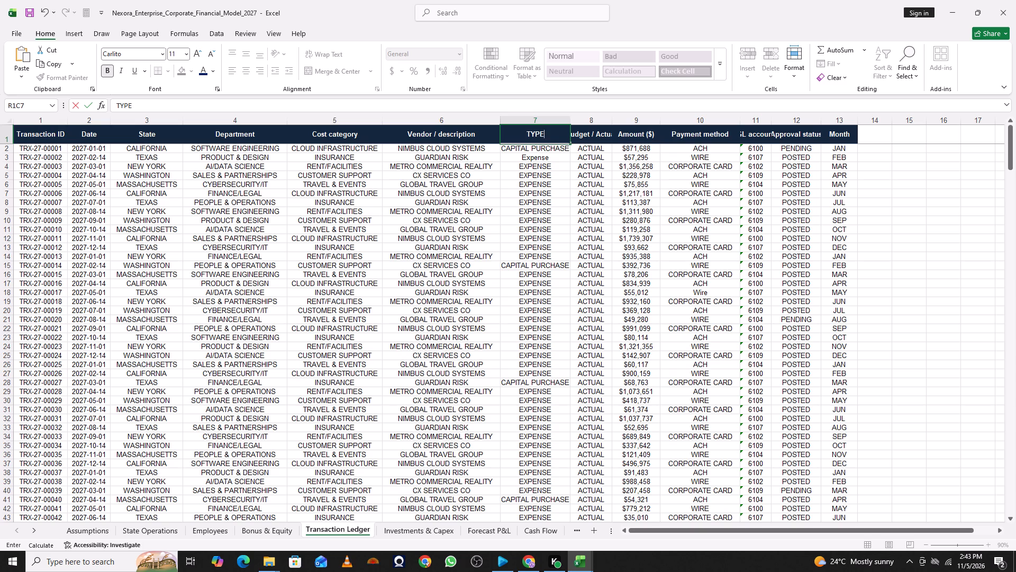
{"action": "left_click", "coordinate": [724, 137]}
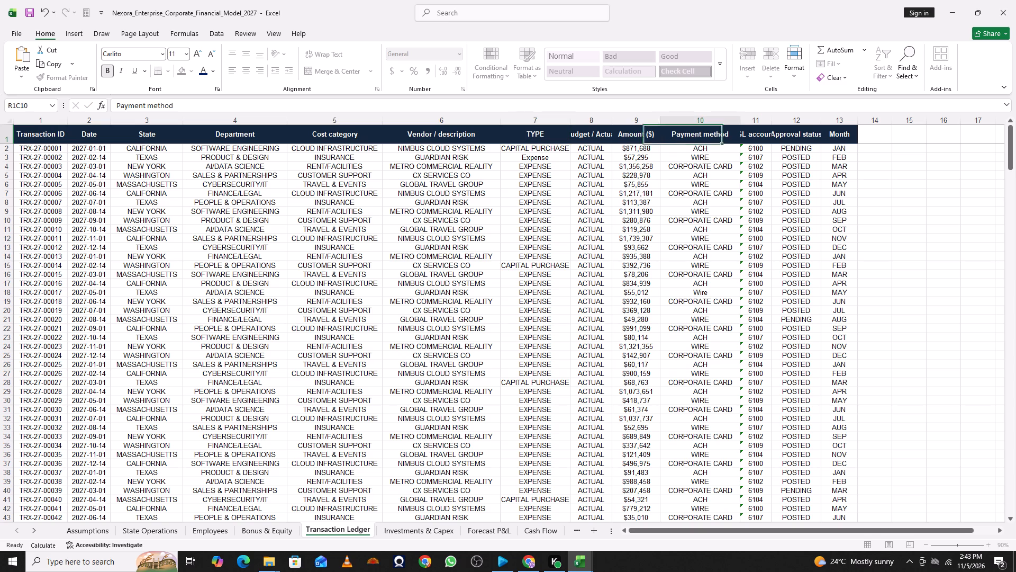
{"action": "type", "text": "PAYMENT METHOD"}
{"action": "left_click", "coordinate": [344, 138]}
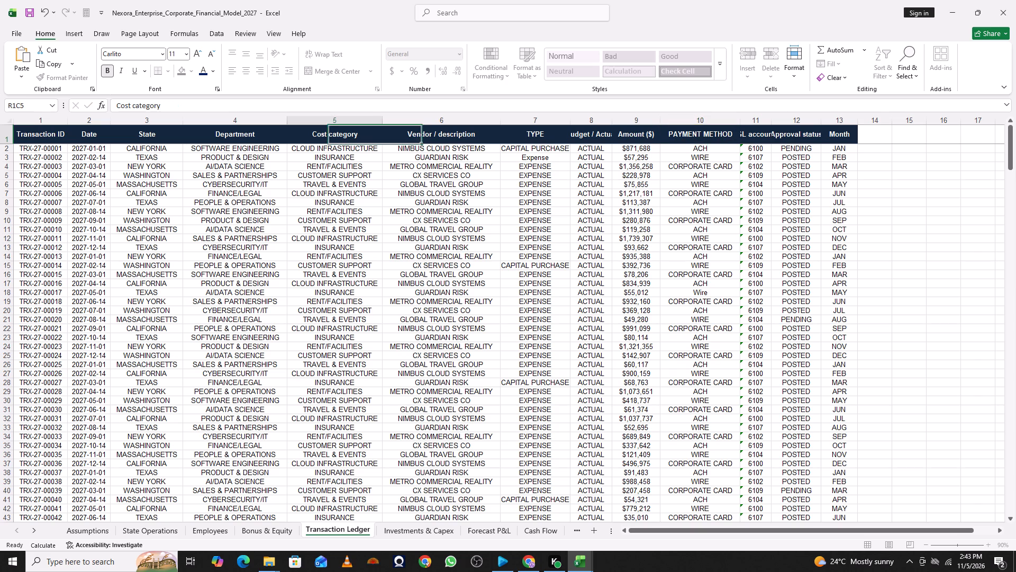
Rewrite the Cost category header as COST CATEGORY and the Department header as DEPARTMENT in row 1.
{"action": "type", "text": "COST CATEGOR"}
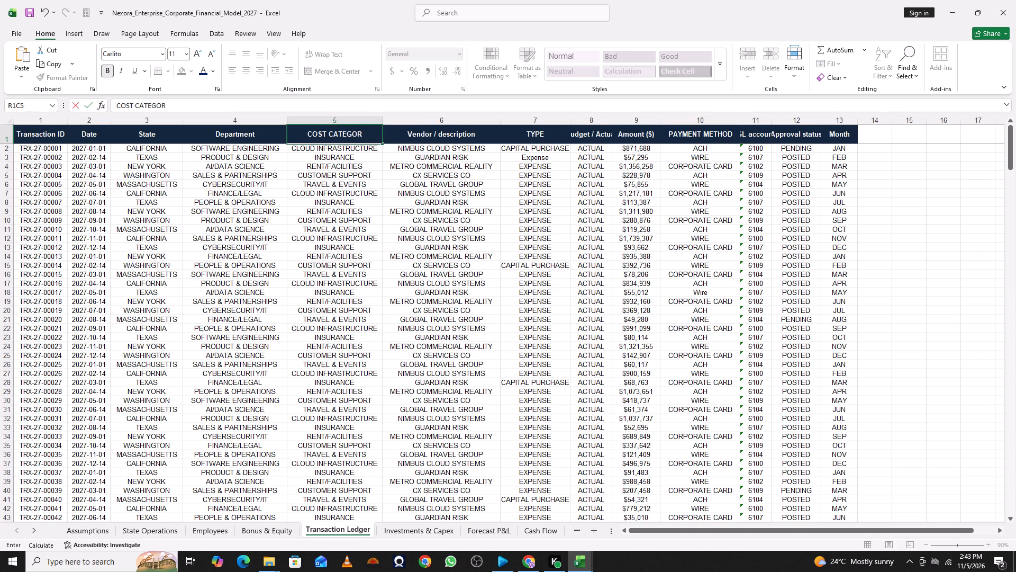
{"action": "key", "text": "y"}
{"action": "key", "text": "Return"}
{"action": "left_click", "coordinate": [230, 137]}
{"action": "type", "text": "DEPARTMENT"}
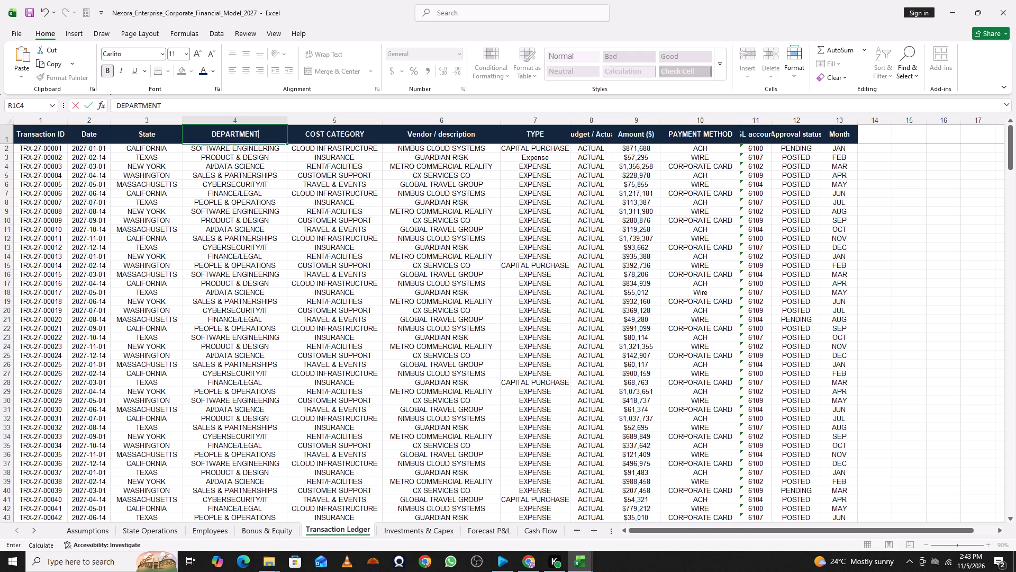
{"action": "key", "text": "Return"}
Rewrite the State header as STATE and the Date header as DATE in row 1.
{"action": "left_click", "coordinate": [149, 135]}
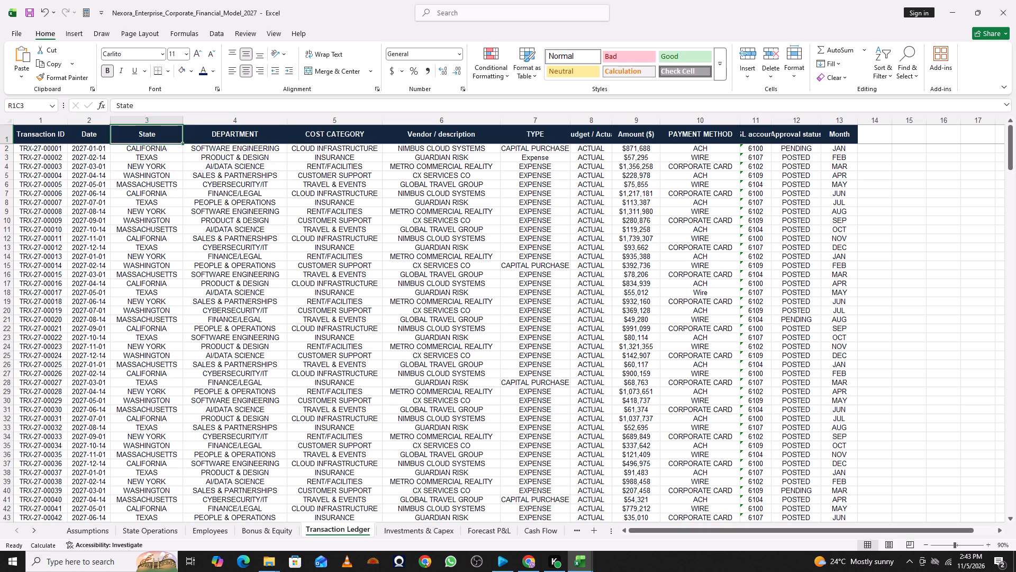
{"action": "type", "text": "STATE"}
{"action": "key", "text": "Return"}
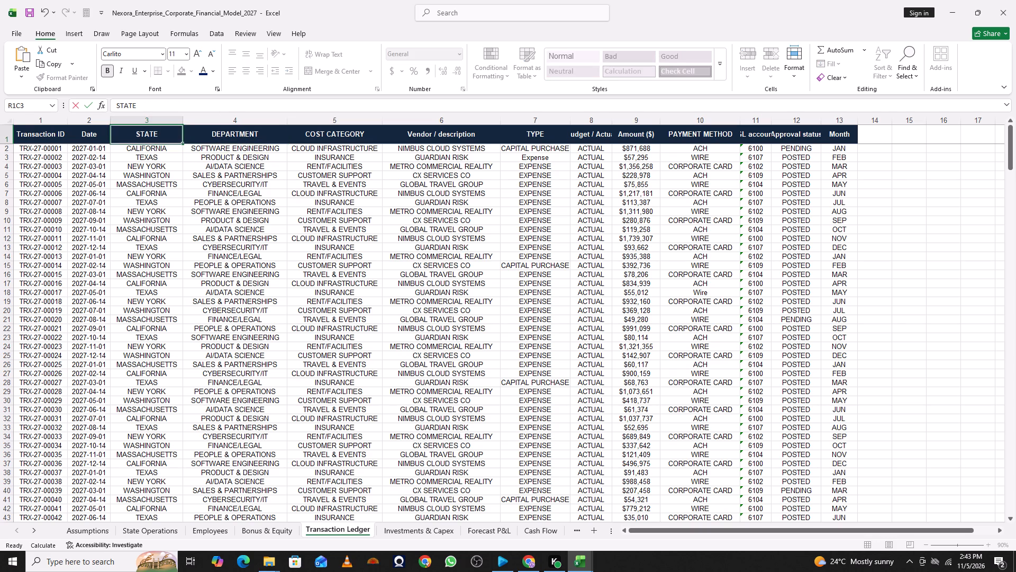
{"action": "left_click", "coordinate": [91, 136]}
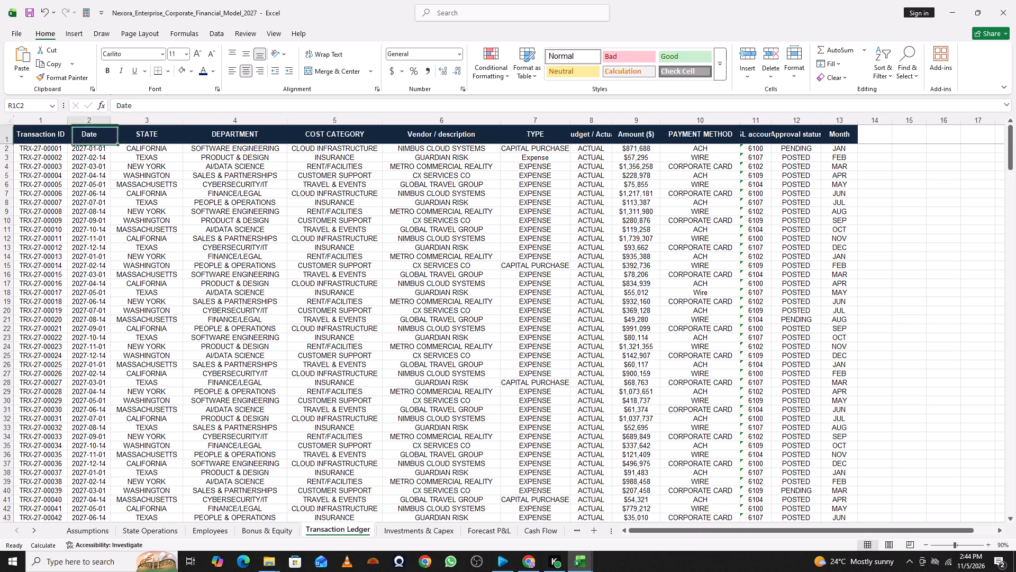
{"action": "type", "text": "DATE"}
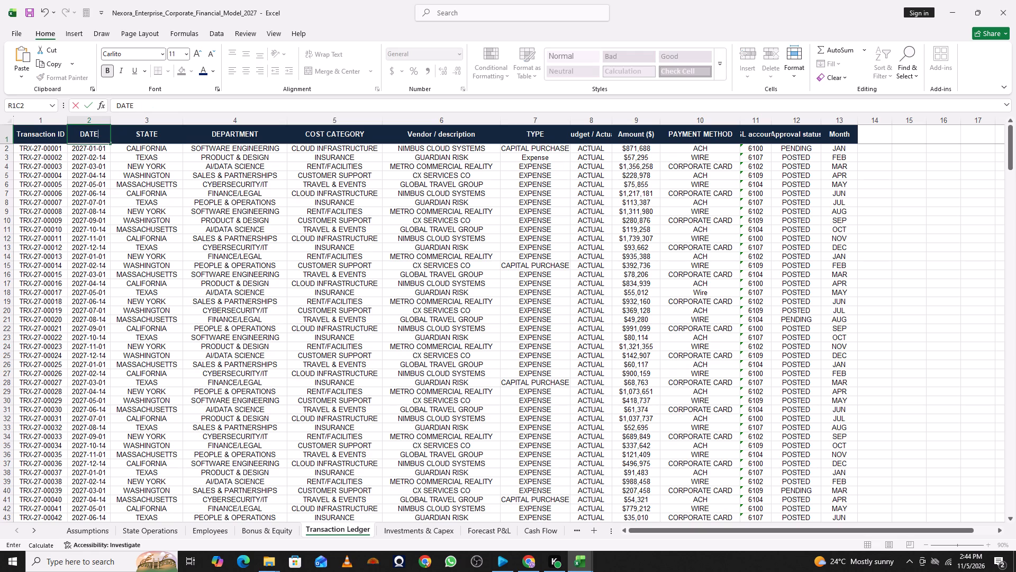
Rewrite the Transaction ID header in row 1 as TRANSANCTION ID.
{"action": "left_click", "coordinate": [50, 131]}
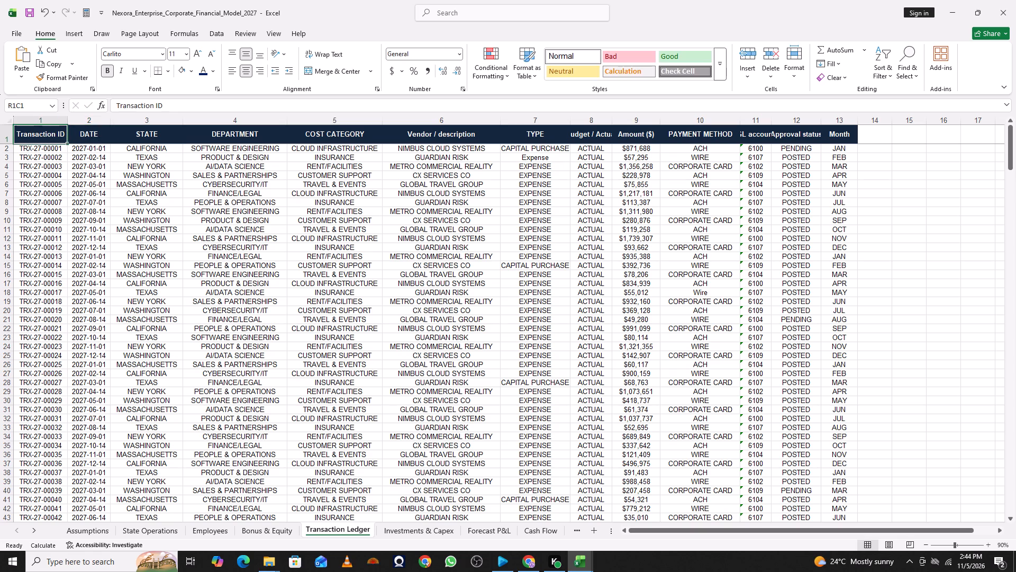
{"action": "type", "text": "TR"}
{"action": "type", "text": "ANSANTION ID"}
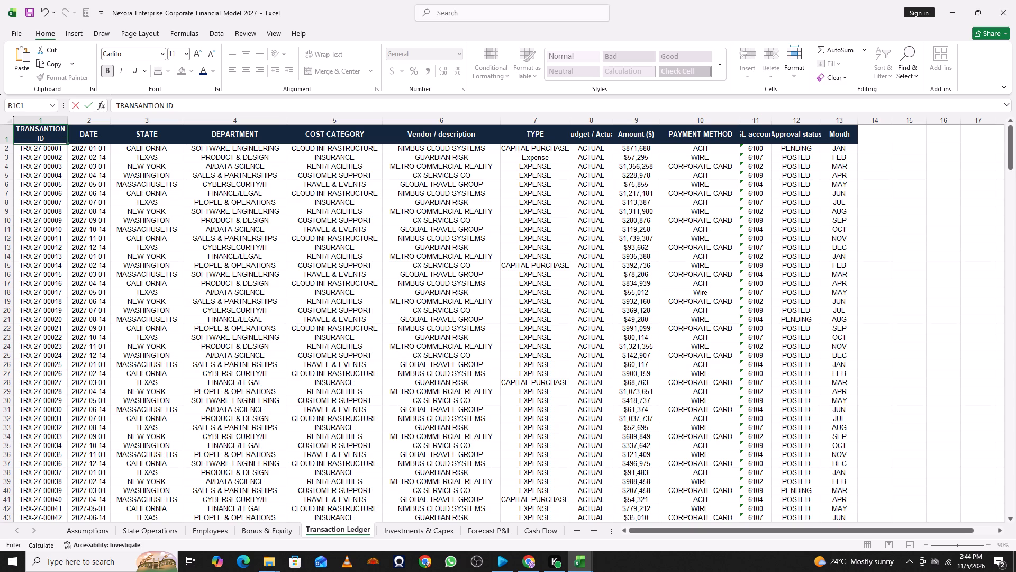
{"action": "left_click", "coordinate": [50, 131]}
{"action": "key", "text": "c"}
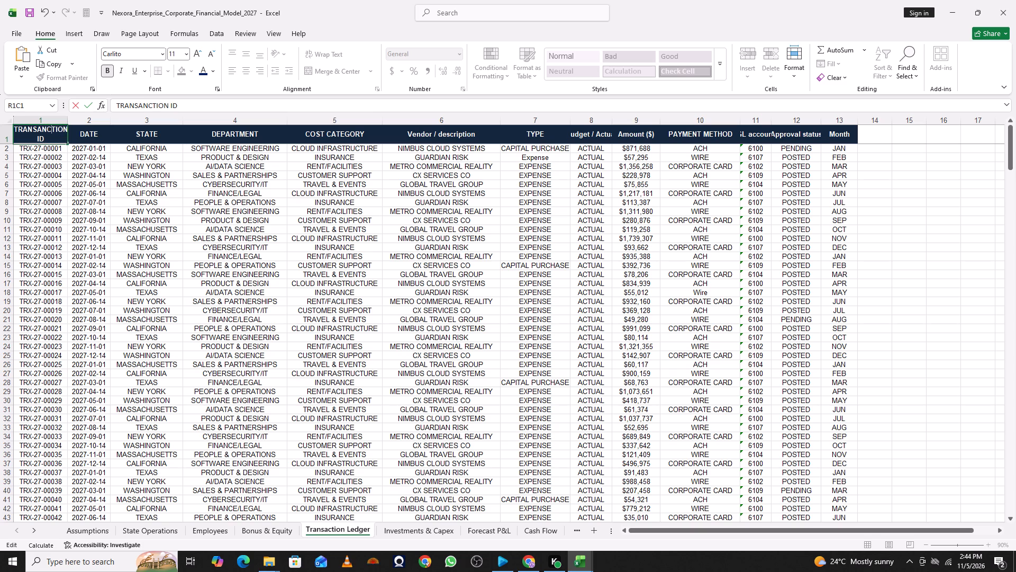
{"action": "left_click", "coordinate": [55, 158]}
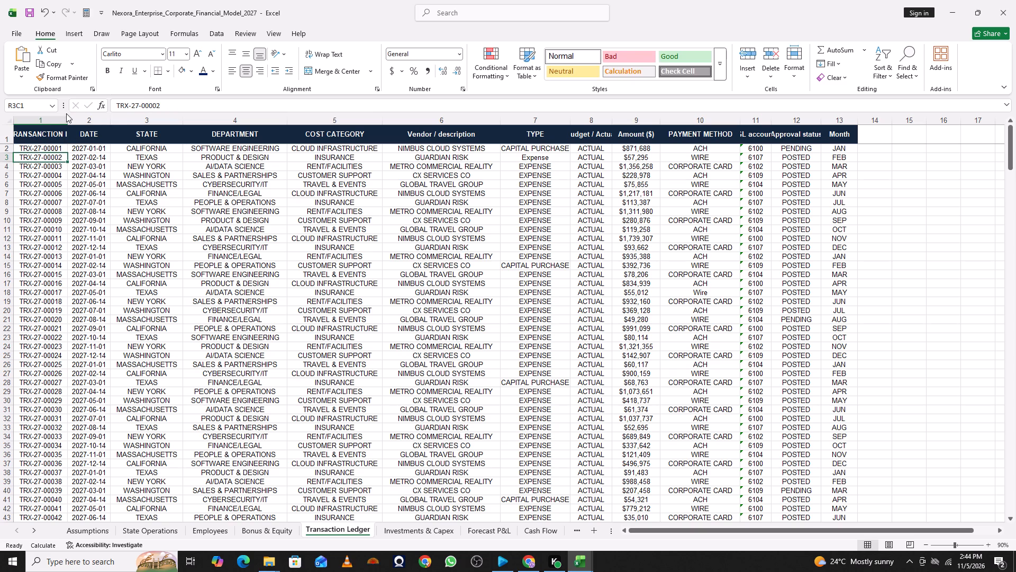
Widen the transaction ID column until its uppercase header fits with some margin, and save the workbook.
{"action": "left_click_drag", "start_coordinate": [65, 119], "coordinate": [75, 120]}
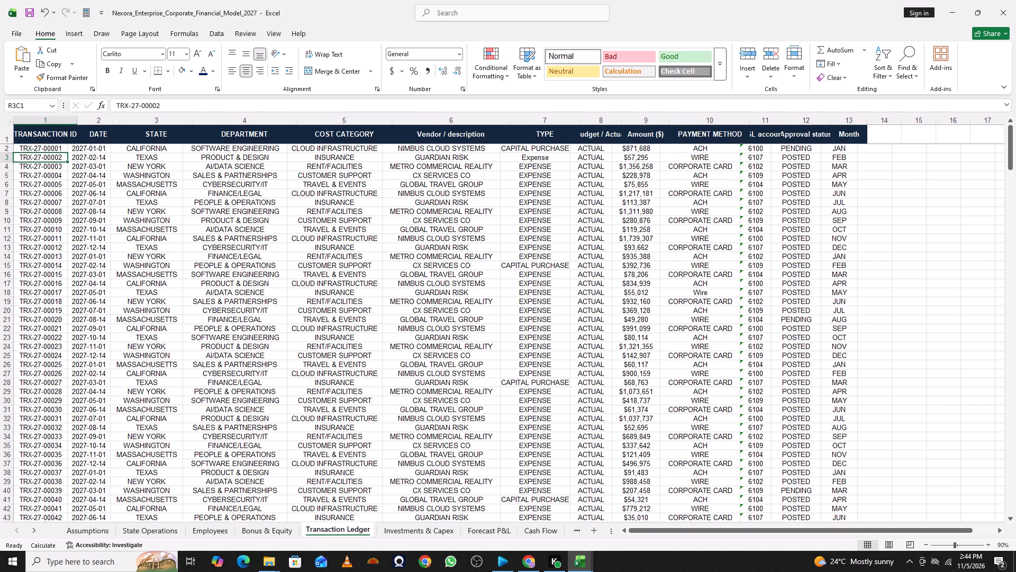
{"action": "left_click_drag", "start_coordinate": [75, 120], "coordinate": [81, 120]}
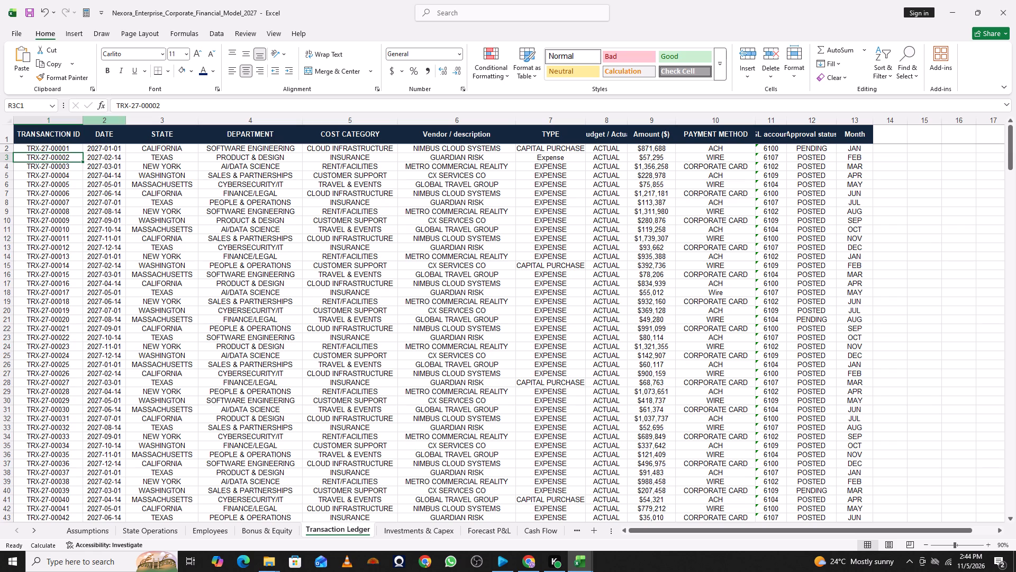
{"action": "key", "text": "ctrl+s"}
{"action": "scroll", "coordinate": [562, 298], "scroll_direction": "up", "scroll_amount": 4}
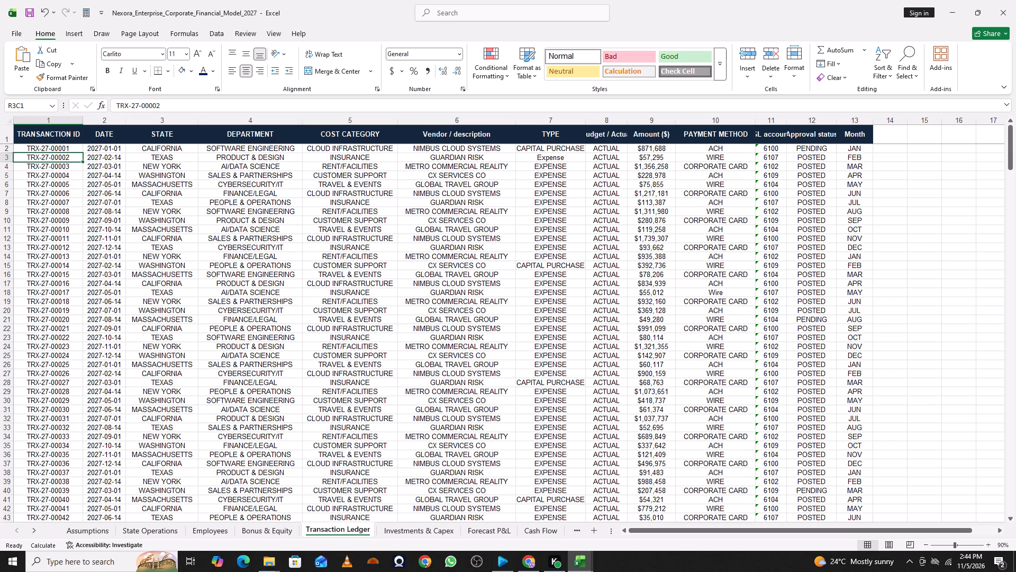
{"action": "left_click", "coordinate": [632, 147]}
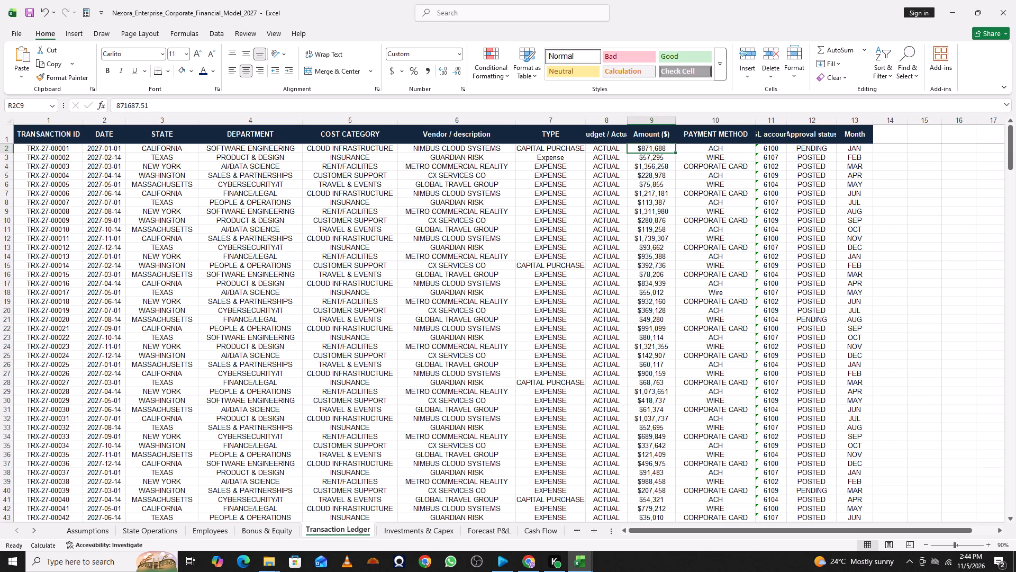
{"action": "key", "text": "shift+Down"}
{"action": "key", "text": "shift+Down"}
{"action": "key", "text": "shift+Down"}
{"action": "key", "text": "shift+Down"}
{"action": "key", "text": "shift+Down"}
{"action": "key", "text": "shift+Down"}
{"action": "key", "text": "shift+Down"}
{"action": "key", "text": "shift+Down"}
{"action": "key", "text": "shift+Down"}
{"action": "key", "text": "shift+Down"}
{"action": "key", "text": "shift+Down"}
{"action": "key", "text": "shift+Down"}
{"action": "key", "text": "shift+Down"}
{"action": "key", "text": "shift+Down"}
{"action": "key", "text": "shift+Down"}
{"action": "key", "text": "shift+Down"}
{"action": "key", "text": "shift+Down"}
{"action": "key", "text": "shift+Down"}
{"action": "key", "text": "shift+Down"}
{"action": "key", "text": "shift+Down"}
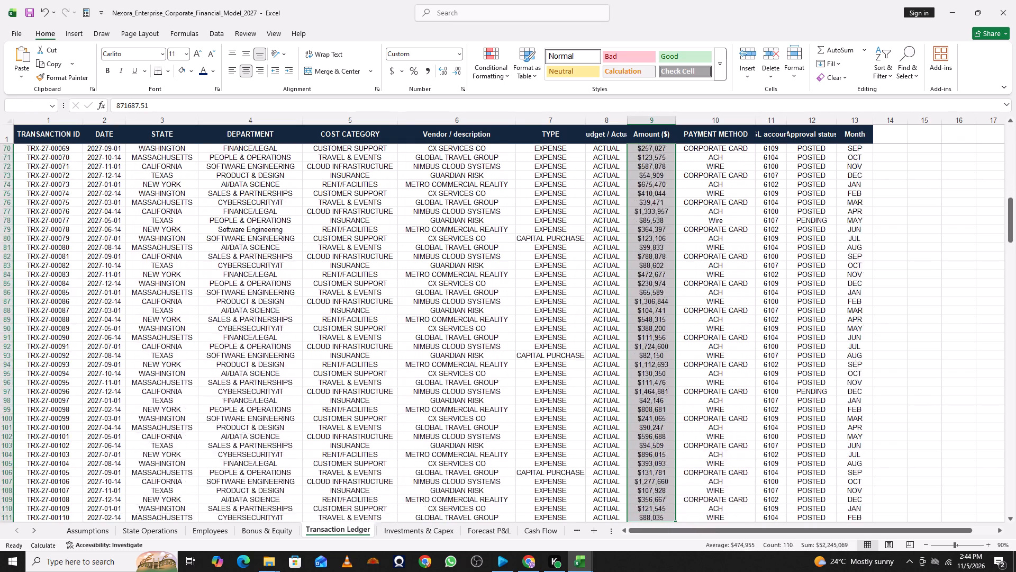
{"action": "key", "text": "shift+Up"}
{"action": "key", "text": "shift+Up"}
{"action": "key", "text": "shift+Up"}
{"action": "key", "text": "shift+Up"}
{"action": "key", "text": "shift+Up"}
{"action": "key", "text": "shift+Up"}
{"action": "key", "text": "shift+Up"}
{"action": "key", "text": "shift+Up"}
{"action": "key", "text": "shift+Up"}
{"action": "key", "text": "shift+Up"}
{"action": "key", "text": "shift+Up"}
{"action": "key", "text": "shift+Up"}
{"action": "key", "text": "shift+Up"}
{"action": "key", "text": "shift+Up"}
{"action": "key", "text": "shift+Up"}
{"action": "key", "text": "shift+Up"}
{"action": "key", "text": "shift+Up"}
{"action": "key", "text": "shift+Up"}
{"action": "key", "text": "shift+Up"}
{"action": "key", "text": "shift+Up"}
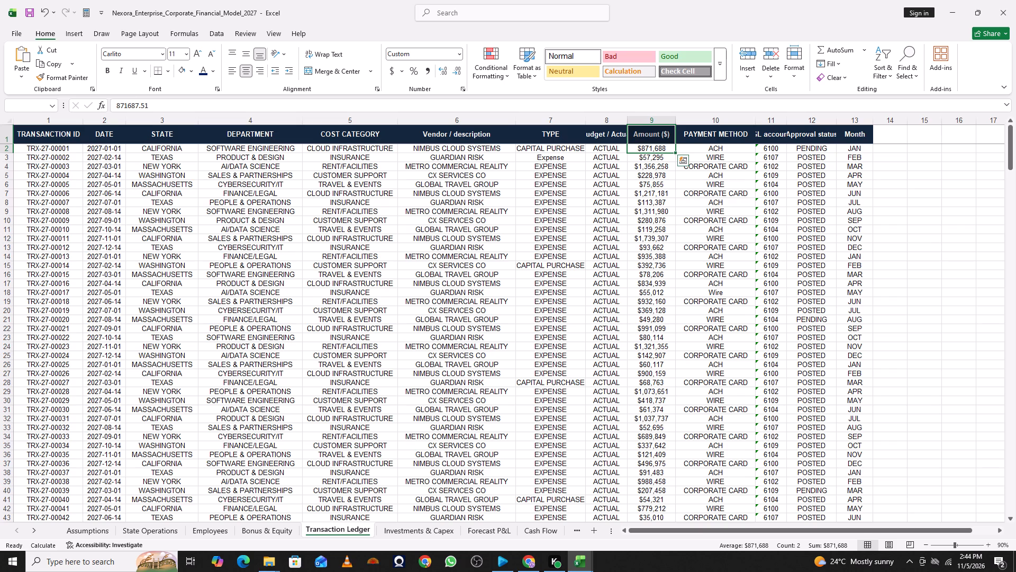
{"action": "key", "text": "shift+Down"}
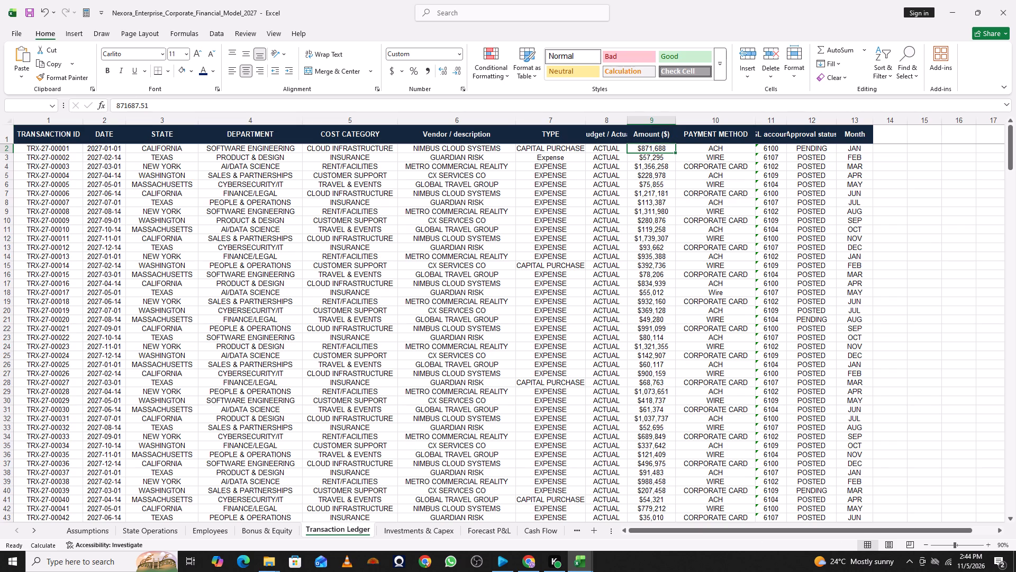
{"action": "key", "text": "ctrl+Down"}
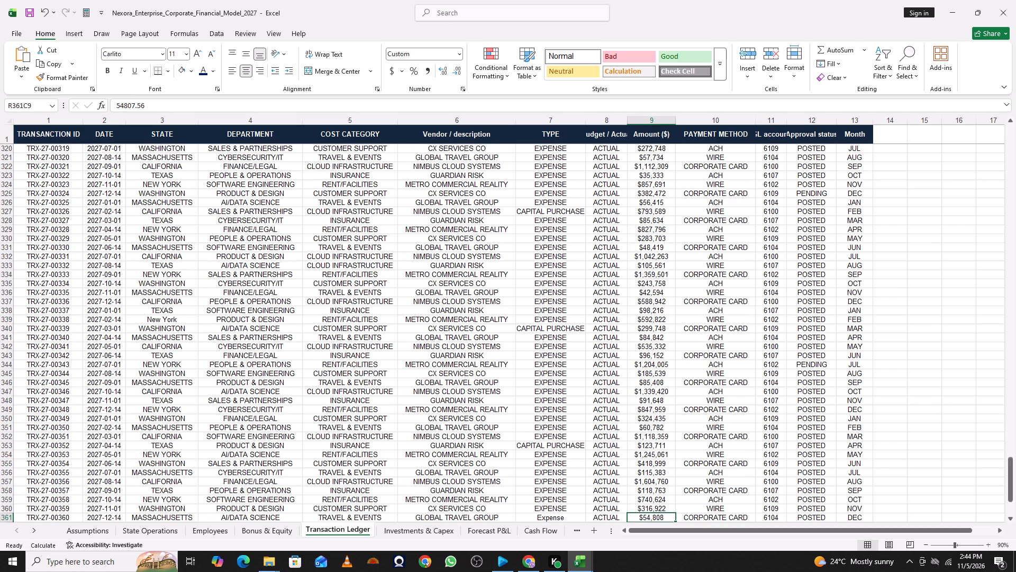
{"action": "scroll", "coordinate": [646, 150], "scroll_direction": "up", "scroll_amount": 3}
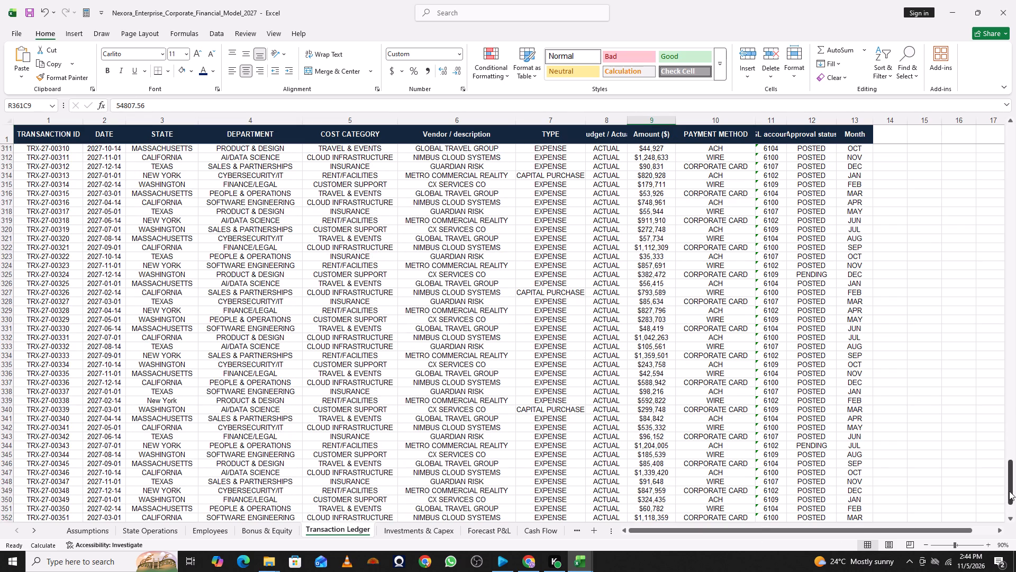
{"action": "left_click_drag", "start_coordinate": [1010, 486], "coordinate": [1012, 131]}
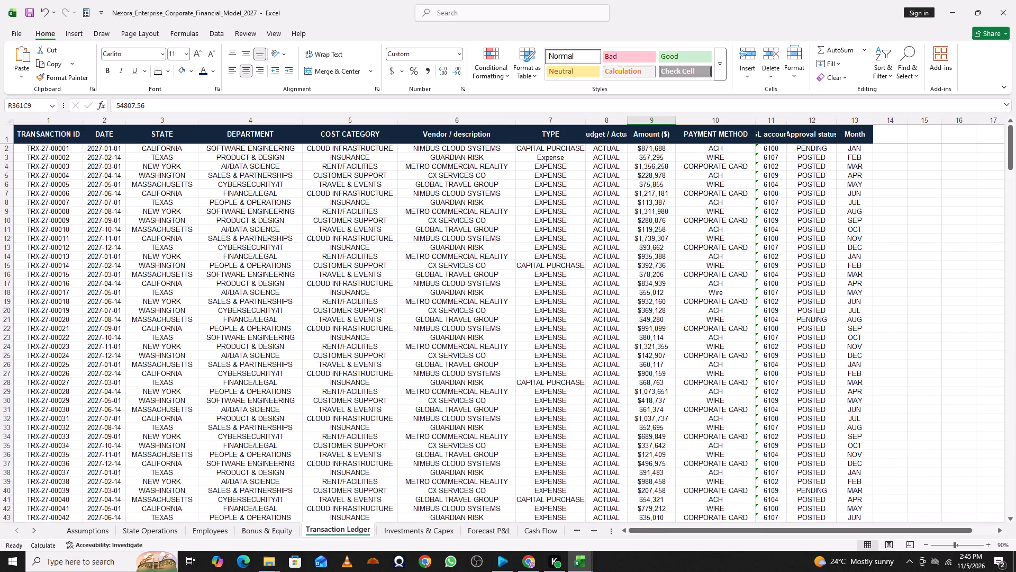
Insert a histogram chart from the Amount ($) and STATE values in rows 2 to 6 of the Transaction Ledger.
{"action": "left_click", "coordinate": [660, 148]}
{"action": "key", "text": "shift+Down"}
{"action": "key", "text": "shift+Down"}
{"action": "key", "text": "shift+Down"}
{"action": "key", "text": "shift+Down"}
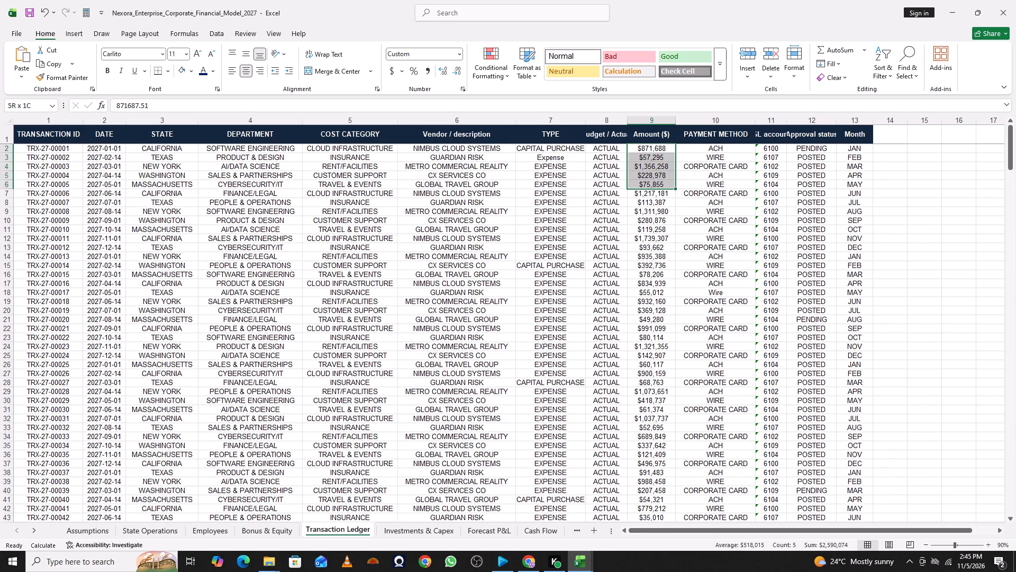
{"action": "key", "text": "shift+Up"}
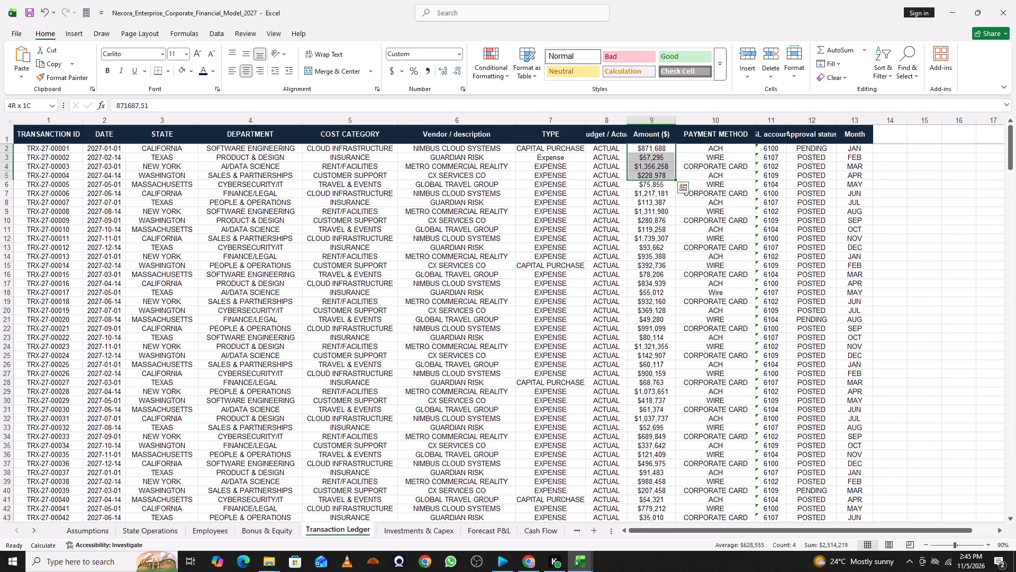
{"action": "key", "text": "shift+Down"}
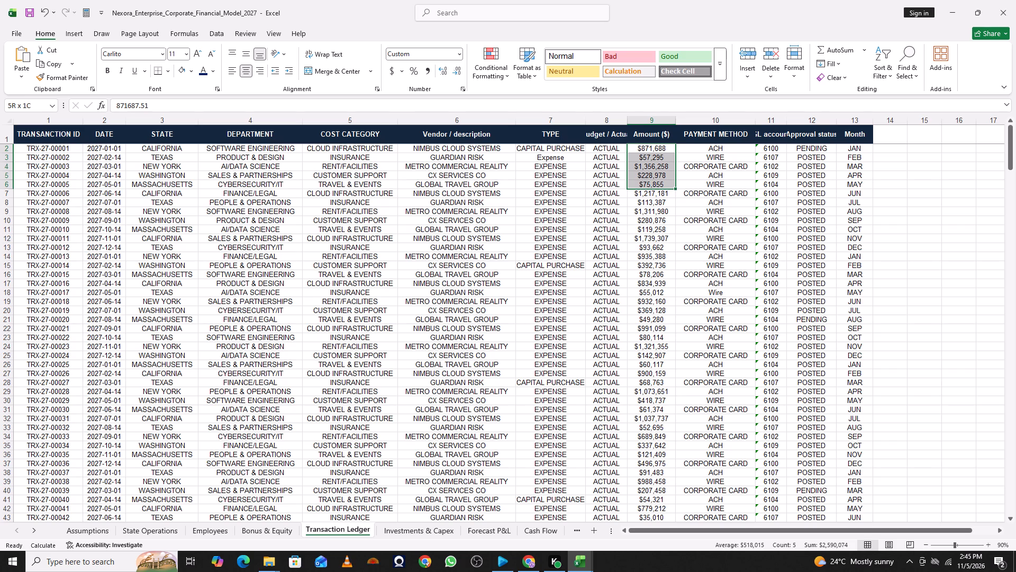
{"action": "left_click", "coordinate": [166, 151], "text": "ctrl"}
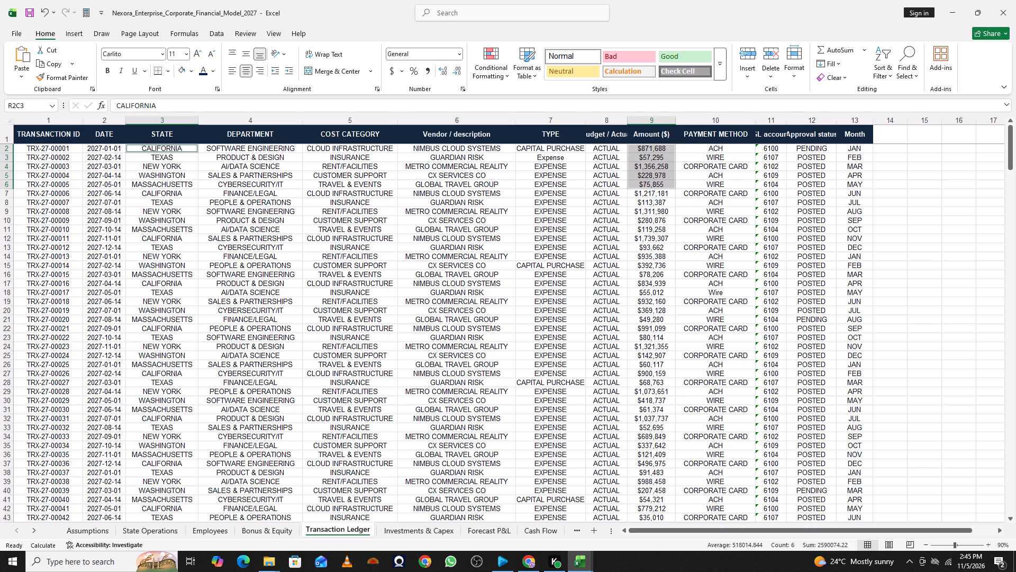
{"action": "key", "text": "shift+Down"}
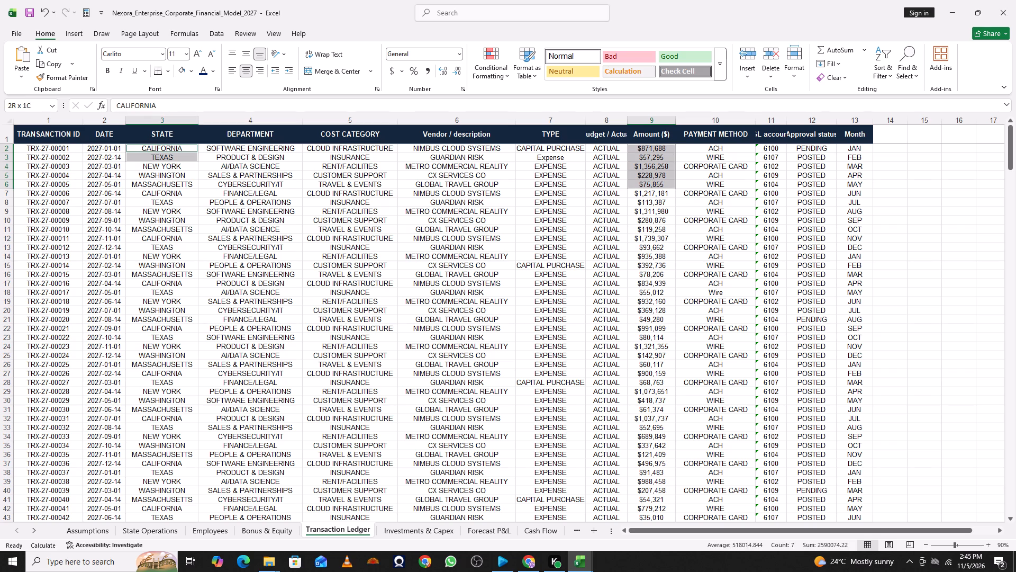
{"action": "key", "text": "shift+Down"}
{"action": "key", "text": "shift+Down"}
{"action": "key", "text": "shift+Down"}
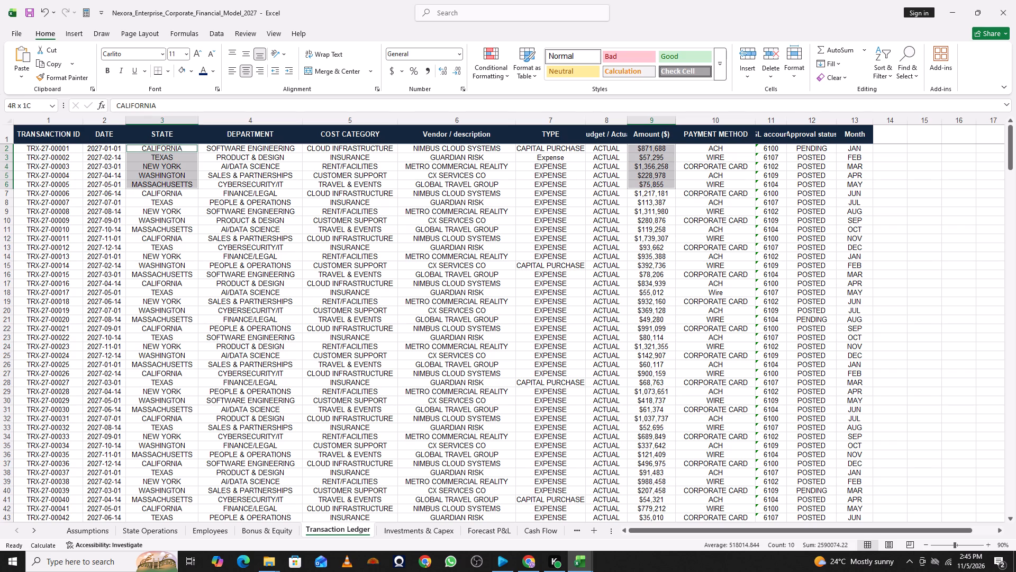
{"action": "left_click", "coordinate": [76, 36]}
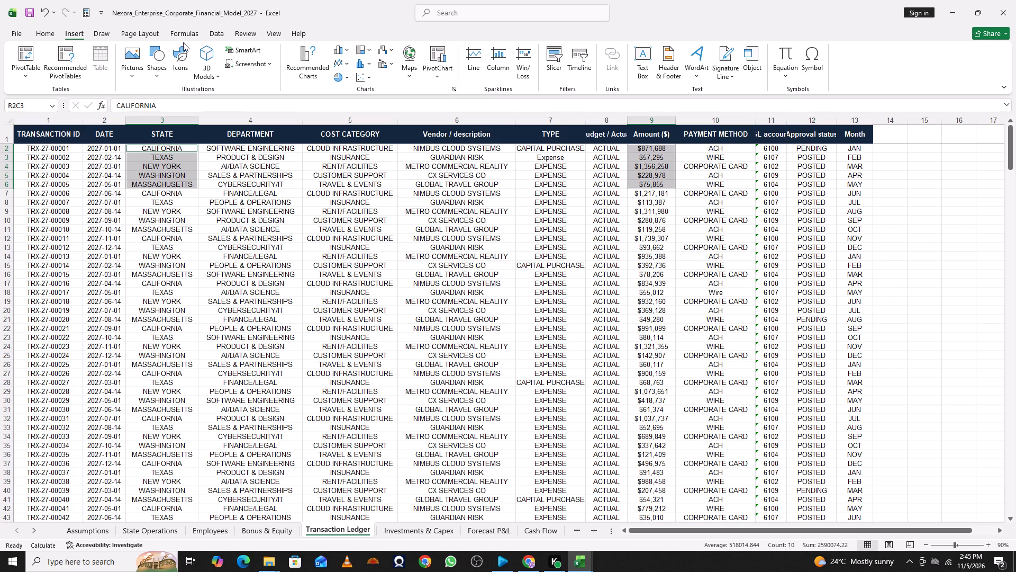
{"action": "left_click", "coordinate": [214, 33]}
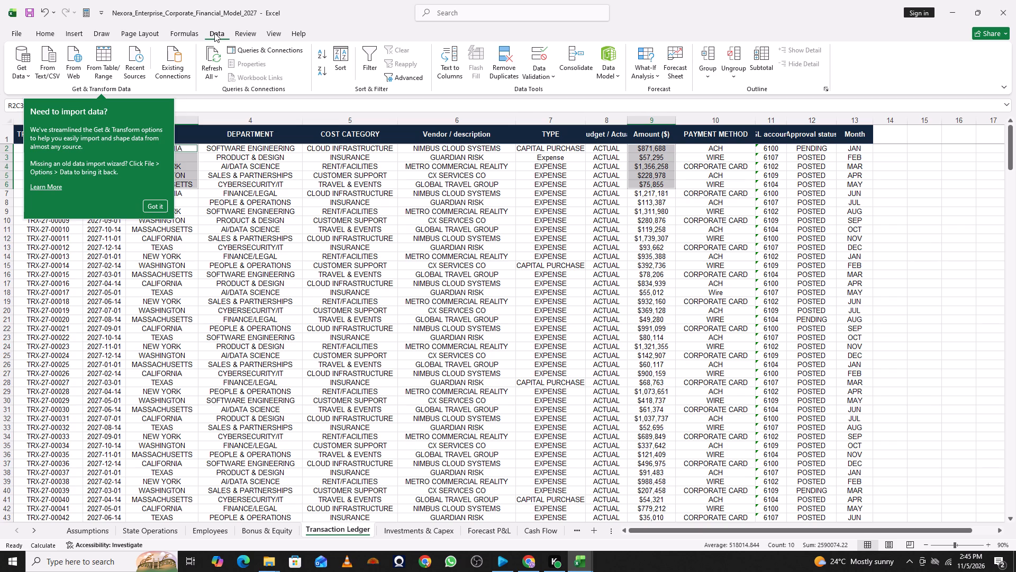
{"action": "left_click", "coordinate": [193, 37]}
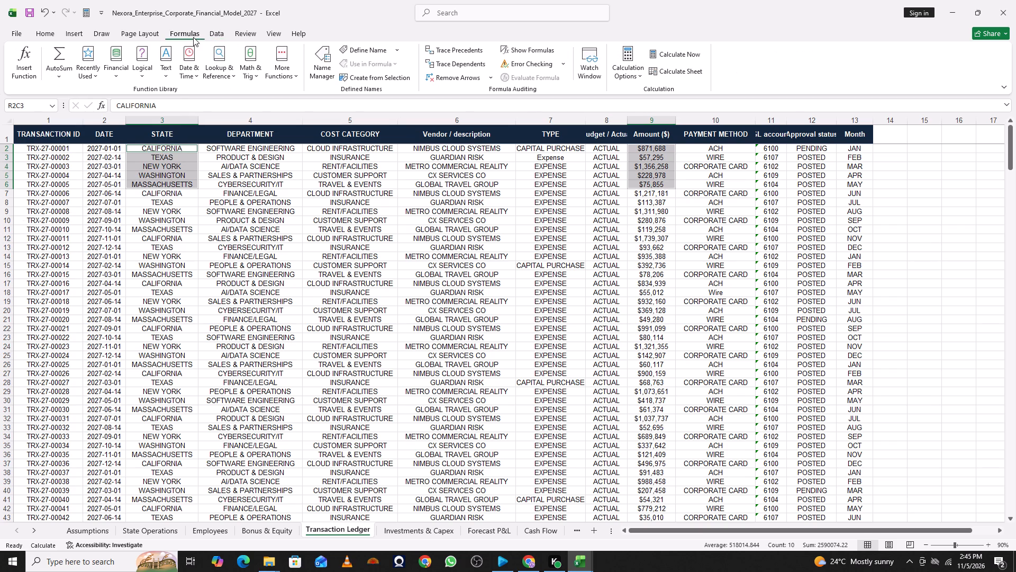
{"action": "left_click", "coordinate": [137, 38]}
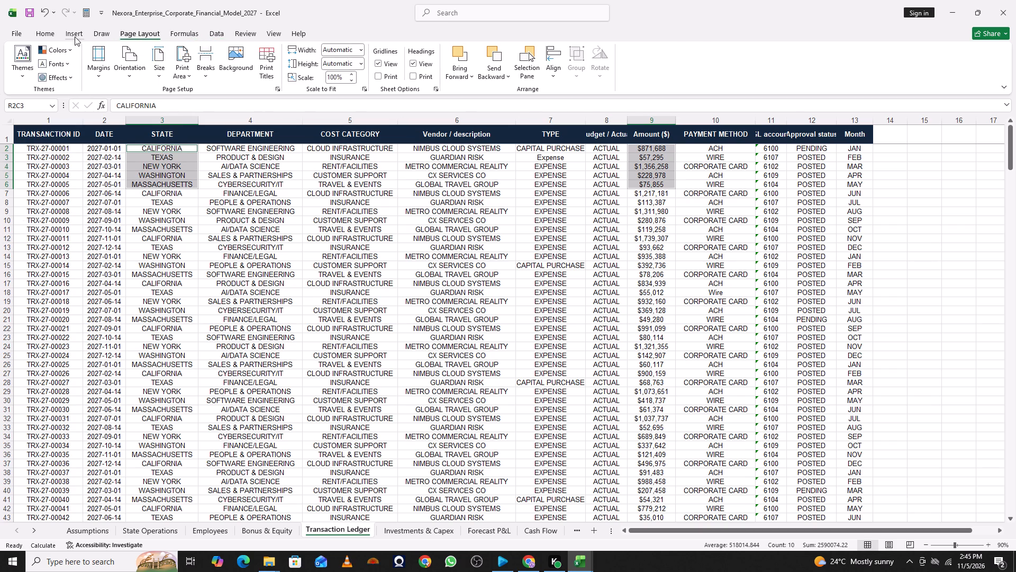
{"action": "left_click", "coordinate": [75, 37]}
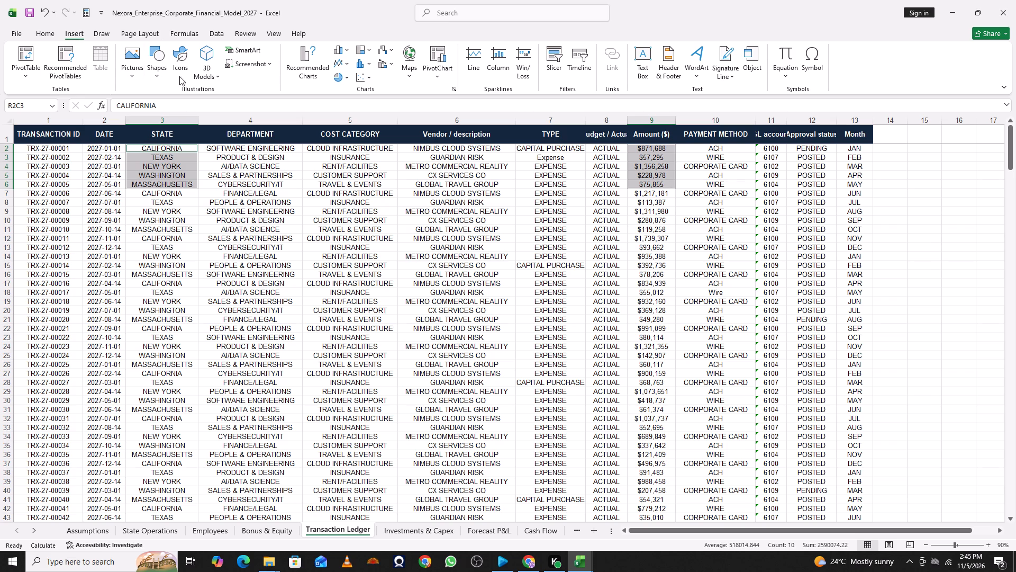
{"action": "left_click", "coordinate": [361, 66]}
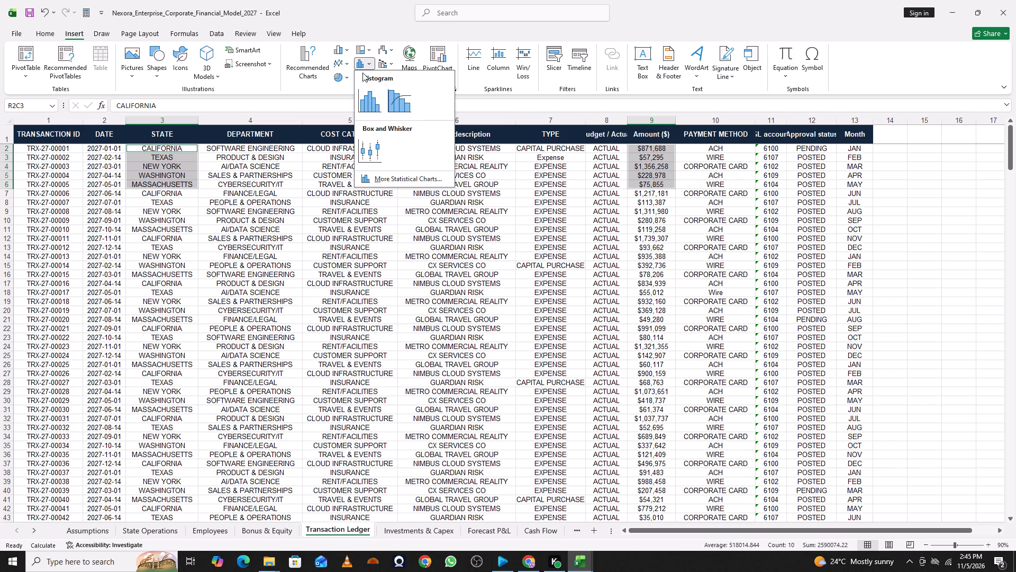
{"action": "left_click", "coordinate": [369, 105]}
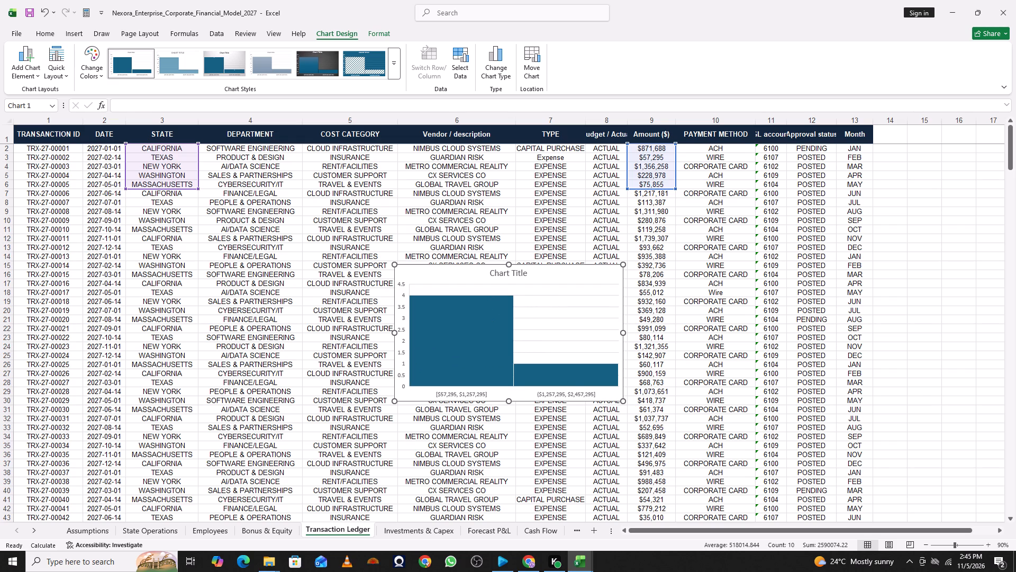
Replace the histogram's placeholder chart title with "Stae Vs Expenditure'".
{"action": "left_click_drag", "start_coordinate": [474, 273], "coordinate": [606, 287]}
{"action": "double_click", "coordinate": [667, 287]}
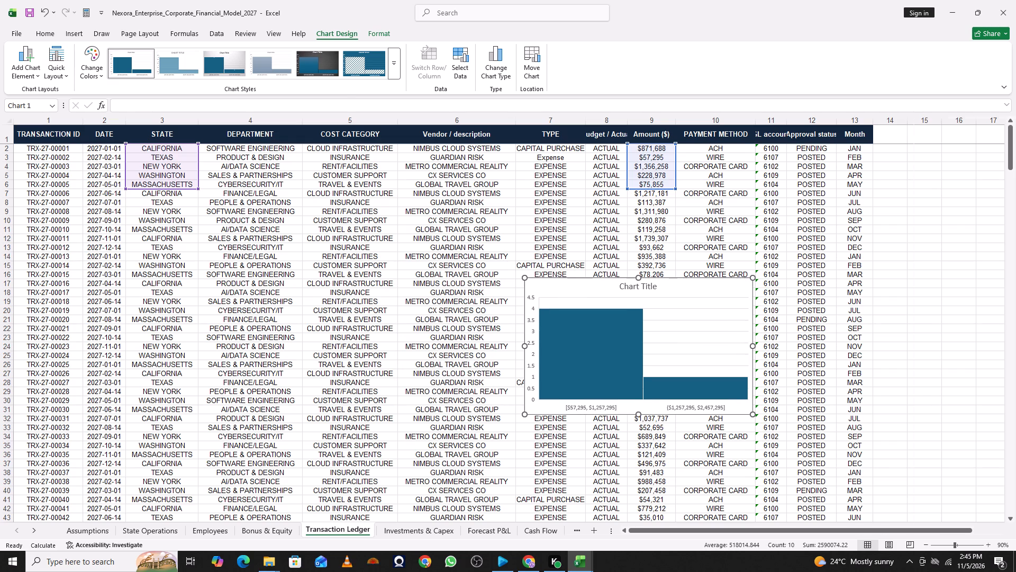
{"action": "double_click", "coordinate": [655, 287]}
{"action": "left_click", "coordinate": [653, 287]}
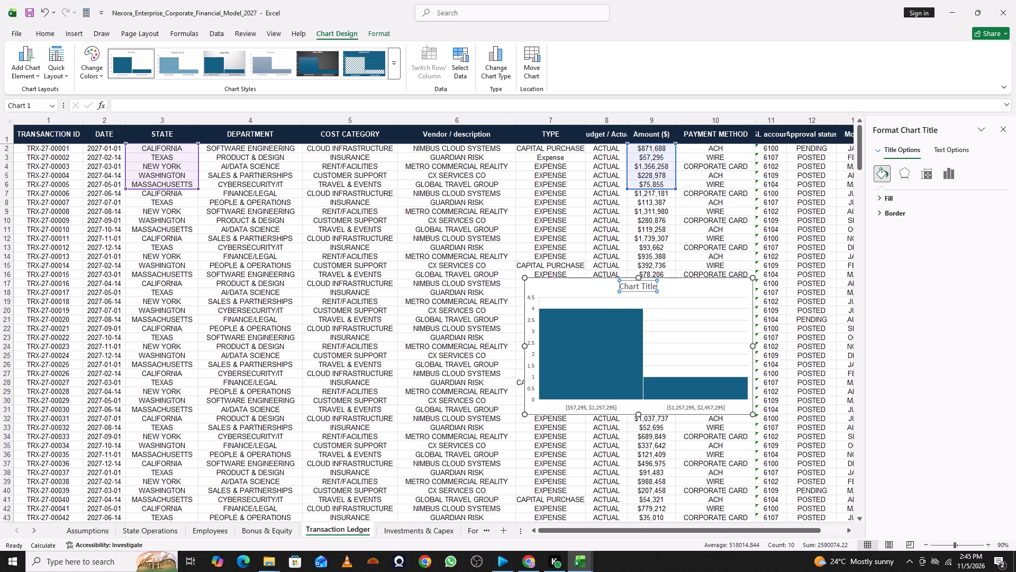
{"action": "left_click_drag", "start_coordinate": [656, 285], "coordinate": [611, 288]}
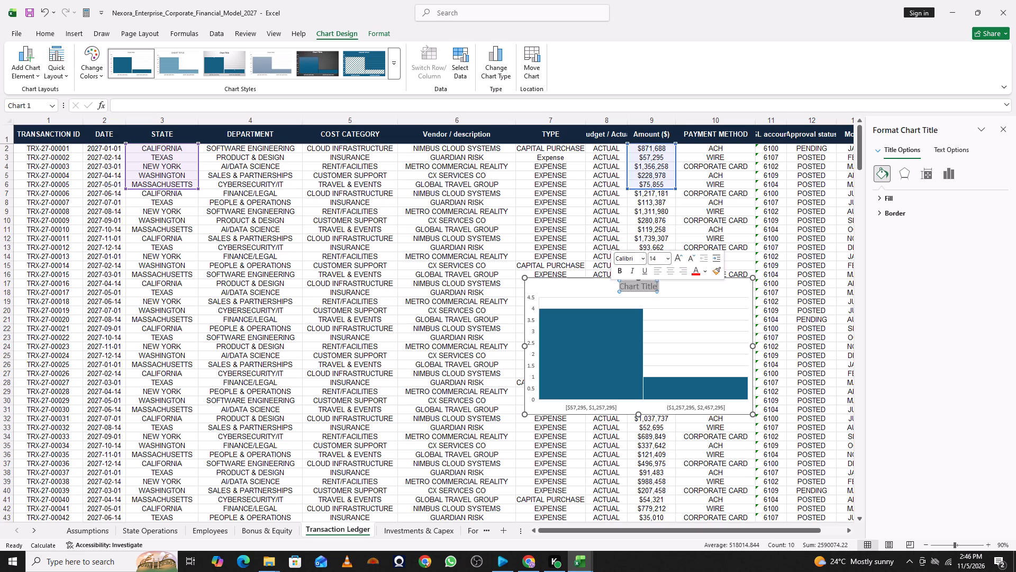
{"action": "key", "text": "BackSpace"}
{"action": "key", "text": "BackSpace"}
{"action": "key", "text": "BackSpace"}
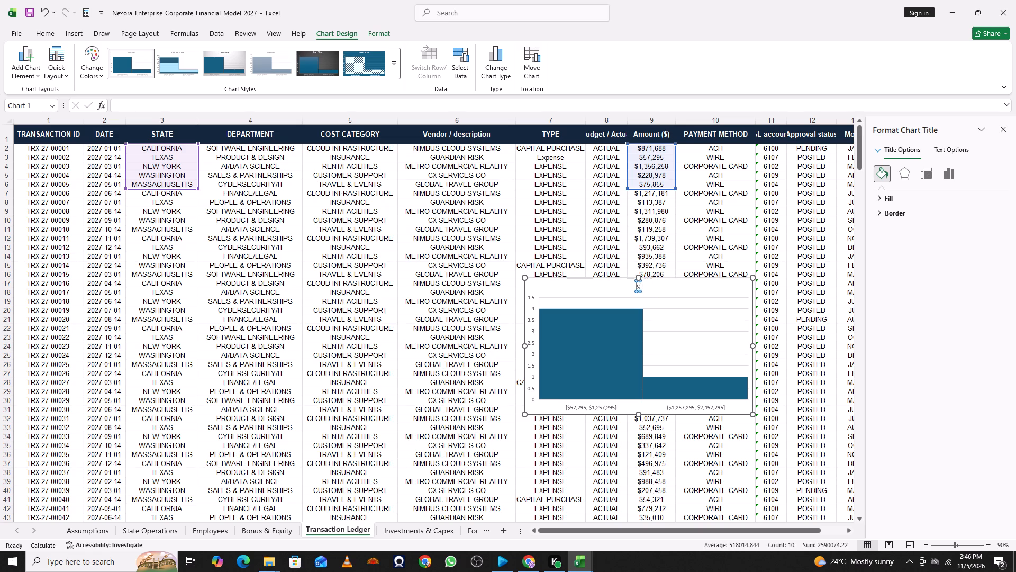
{"action": "key", "text": "BackSpace"}
{"action": "key", "text": "s"}
{"action": "key", "text": "BackSpace"}
{"action": "key", "text": "BackSpace"}
{"action": "key", "text": "BackSpace"}
{"action": "type", "text": "tae"}
{"action": "key", "text": "BackSpace"}
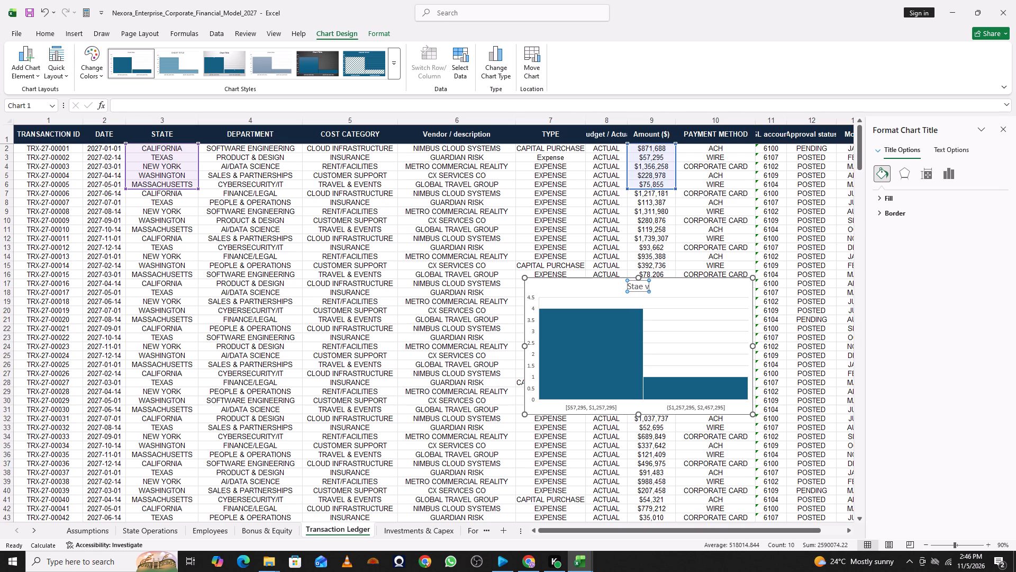
{"action": "key", "text": "BackSpace"}
{"action": "key", "text": "i"}
{"action": "type", "text": "ture'"}
{"action": "left_click", "coordinate": [940, 342]}
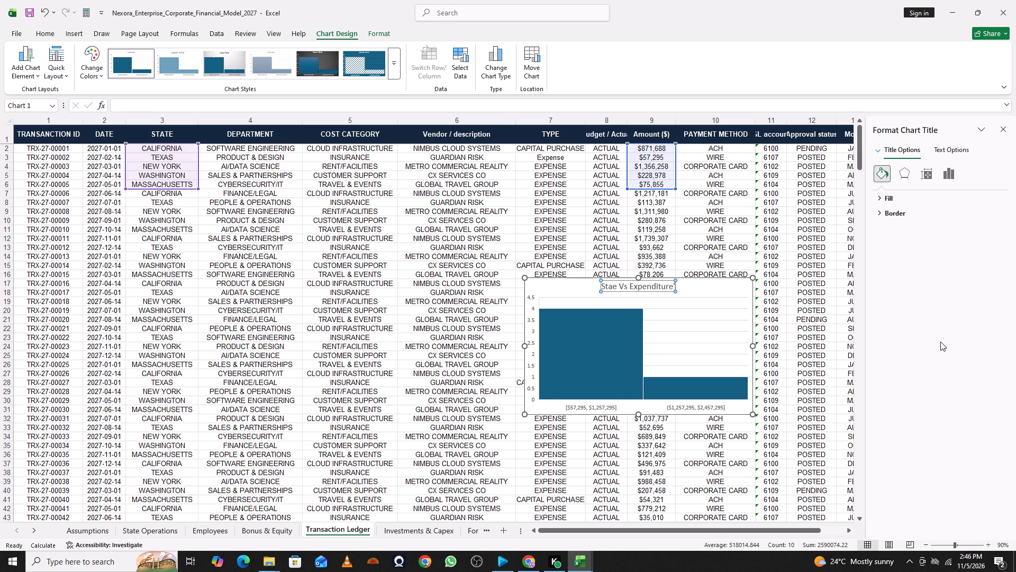
Move the chart into the empty area below the ledger's last record, at about rows 363 to 377 under columns 5 to 7.
{"action": "left_click_drag", "start_coordinate": [568, 287], "coordinate": [582, 464]}
{"action": "scroll", "coordinate": [584, 370], "scroll_direction": "down", "scroll_amount": 11}
{"action": "left_click_drag", "start_coordinate": [583, 166], "coordinate": [447, 481]}
{"action": "scroll", "coordinate": [502, 383], "scroll_direction": "down", "scroll_amount": 13}
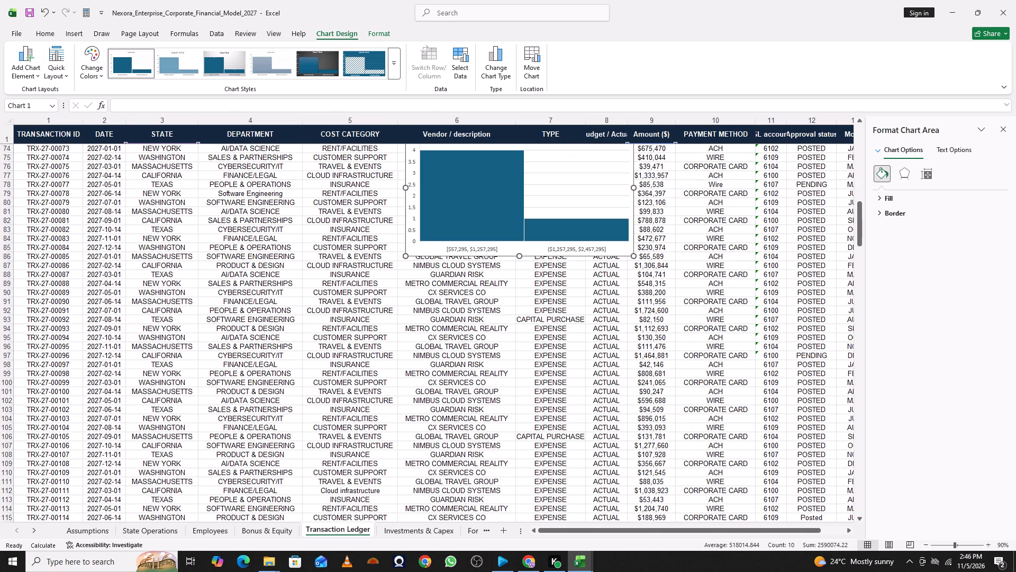
{"action": "left_click_drag", "start_coordinate": [475, 205], "coordinate": [451, 470]}
{"action": "scroll", "coordinate": [458, 211], "scroll_direction": "up", "scroll_amount": 2}
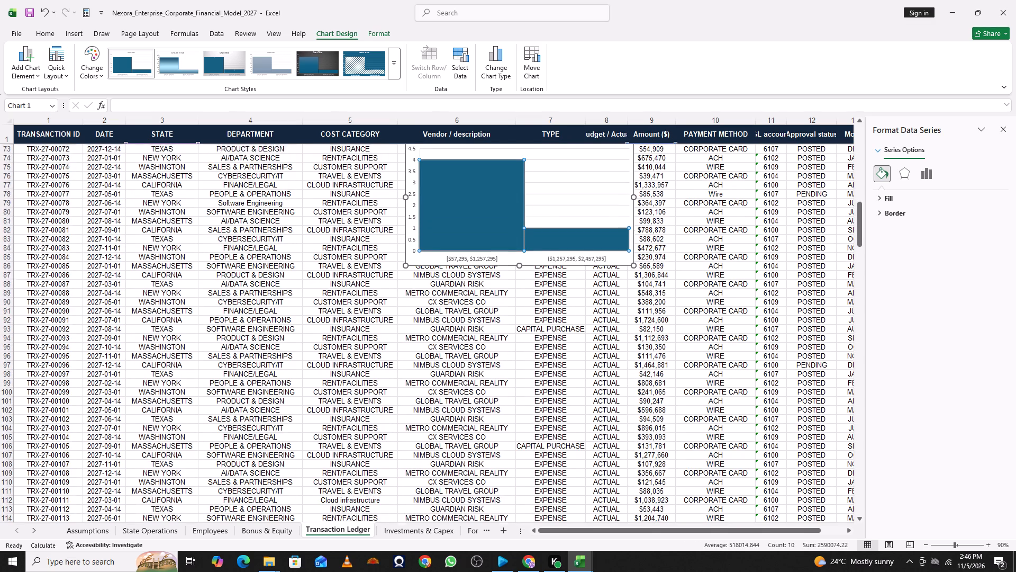
{"action": "left_click_drag", "start_coordinate": [471, 182], "coordinate": [445, 539]}
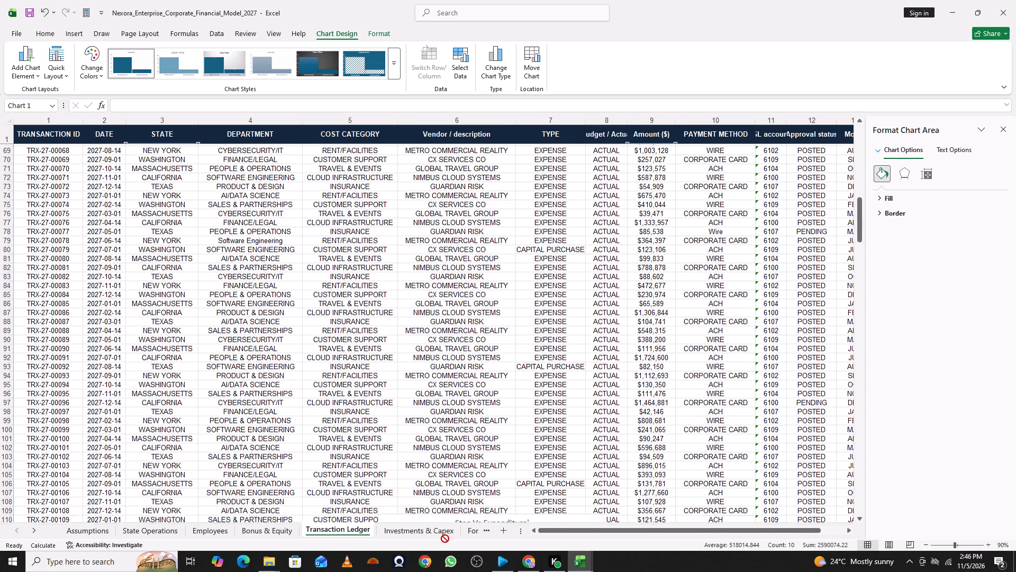
{"action": "left_click_drag", "start_coordinate": [445, 539], "coordinate": [446, 561]}
{"action": "scroll", "coordinate": [441, 427], "scroll_direction": "down", "scroll_amount": 5}
{"action": "scroll", "coordinate": [441, 431], "scroll_direction": "up", "scroll_amount": 1}
{"action": "scroll", "coordinate": [441, 431], "scroll_direction": "down", "scroll_amount": 1}
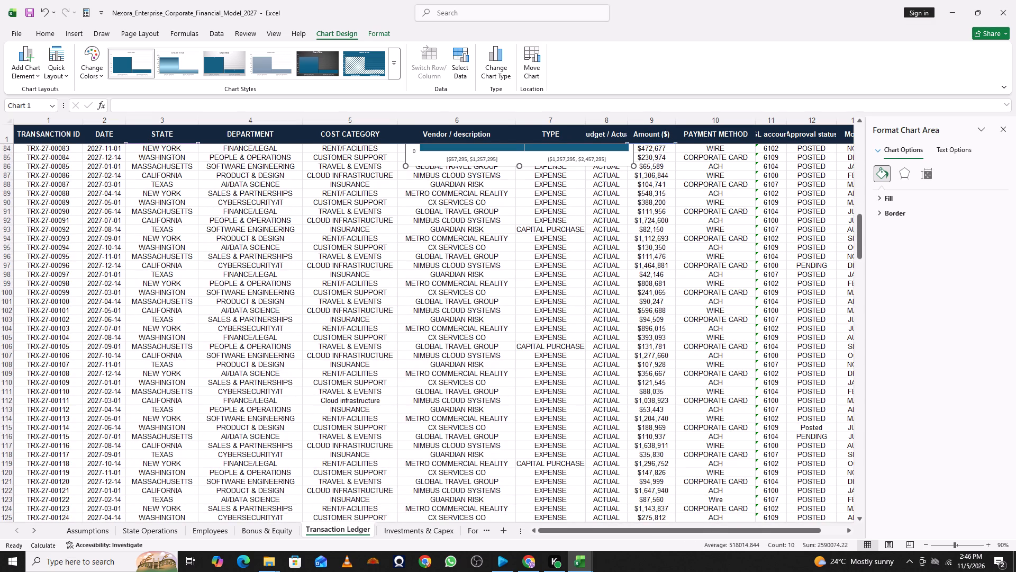
{"action": "scroll", "coordinate": [441, 431], "scroll_direction": "up", "scroll_amount": 3}
{"action": "scroll", "coordinate": [448, 354], "scroll_direction": "up", "scroll_amount": 4}
{"action": "left_click_drag", "start_coordinate": [460, 227], "coordinate": [451, 487]}
{"action": "scroll", "coordinate": [469, 386], "scroll_direction": "down", "scroll_amount": 8}
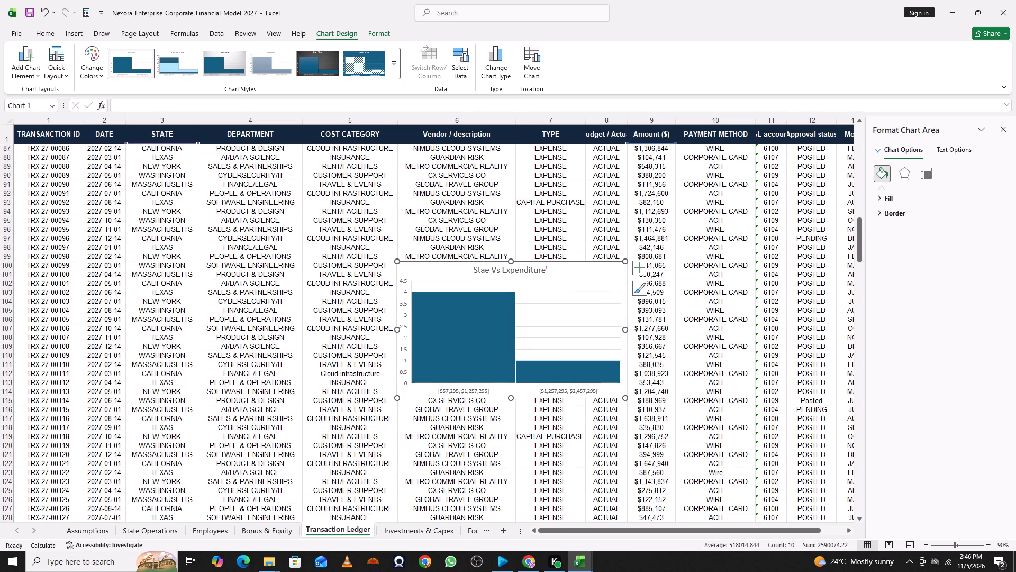
{"action": "left_click_drag", "start_coordinate": [451, 267], "coordinate": [436, 498]}
{"action": "scroll", "coordinate": [467, 386], "scroll_direction": "down", "scroll_amount": 7}
{"action": "scroll", "coordinate": [468, 385], "scroll_direction": "up", "scroll_amount": 1}
{"action": "scroll", "coordinate": [468, 385], "scroll_direction": "down", "scroll_amount": 3}
{"action": "left_click_drag", "start_coordinate": [447, 260], "coordinate": [436, 571]}
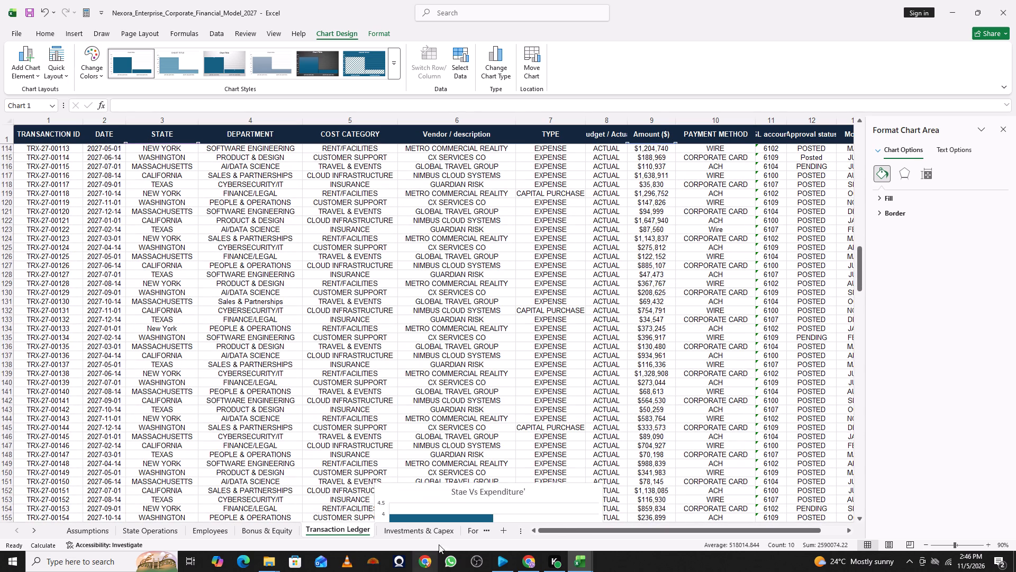
{"action": "scroll", "coordinate": [446, 396], "scroll_direction": "down", "scroll_amount": 6}
{"action": "scroll", "coordinate": [446, 392], "scroll_direction": "up", "scroll_amount": 3}
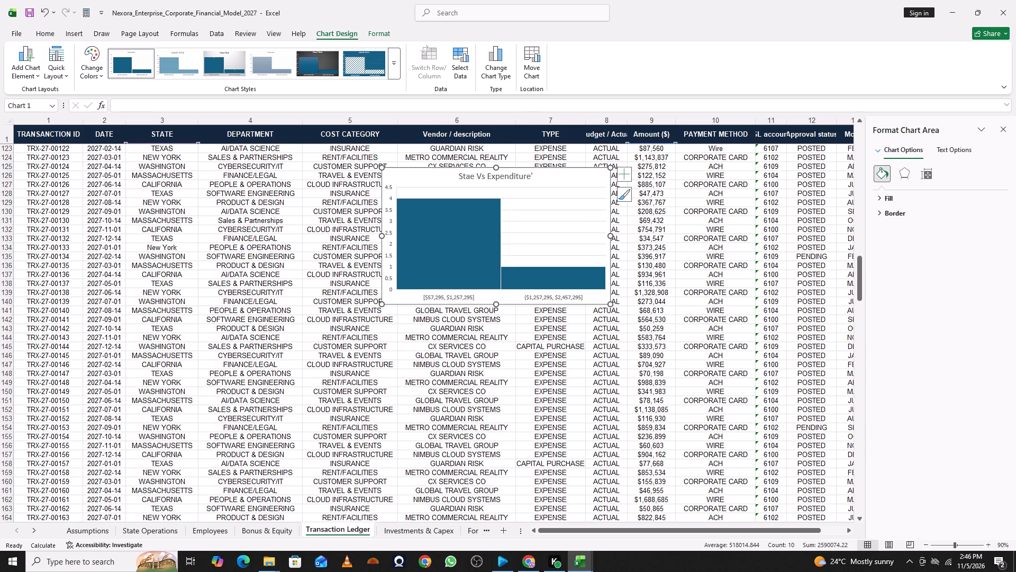
{"action": "left_click_drag", "start_coordinate": [440, 178], "coordinate": [409, 510]}
{"action": "scroll", "coordinate": [440, 414], "scroll_direction": "down", "scroll_amount": 8}
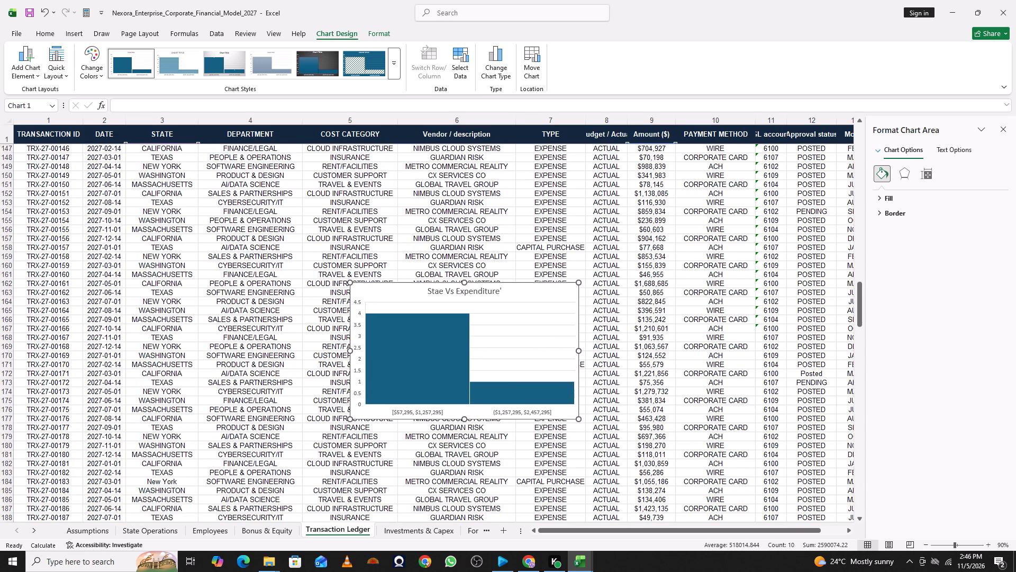
{"action": "scroll", "coordinate": [439, 416], "scroll_direction": "down", "scroll_amount": 3}
{"action": "left_click_drag", "start_coordinate": [413, 209], "coordinate": [405, 466]}
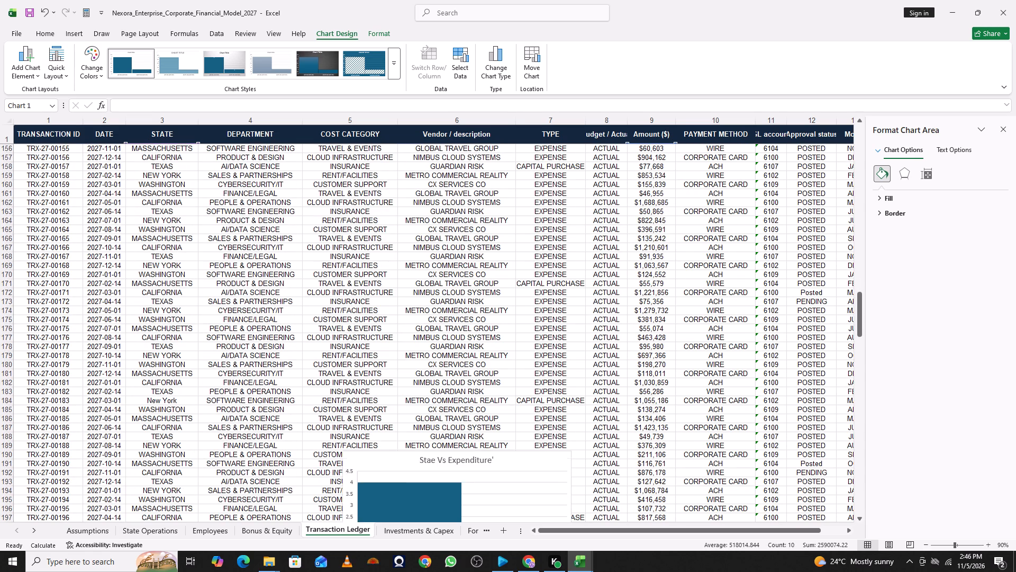
{"action": "left_click_drag", "start_coordinate": [405, 466], "coordinate": [404, 500]}
{"action": "scroll", "coordinate": [448, 335], "scroll_direction": "down", "scroll_amount": 6}
{"action": "scroll", "coordinate": [448, 335], "scroll_direction": "up", "scroll_amount": 1}
{"action": "scroll", "coordinate": [448, 335], "scroll_direction": "down", "scroll_amount": 1}
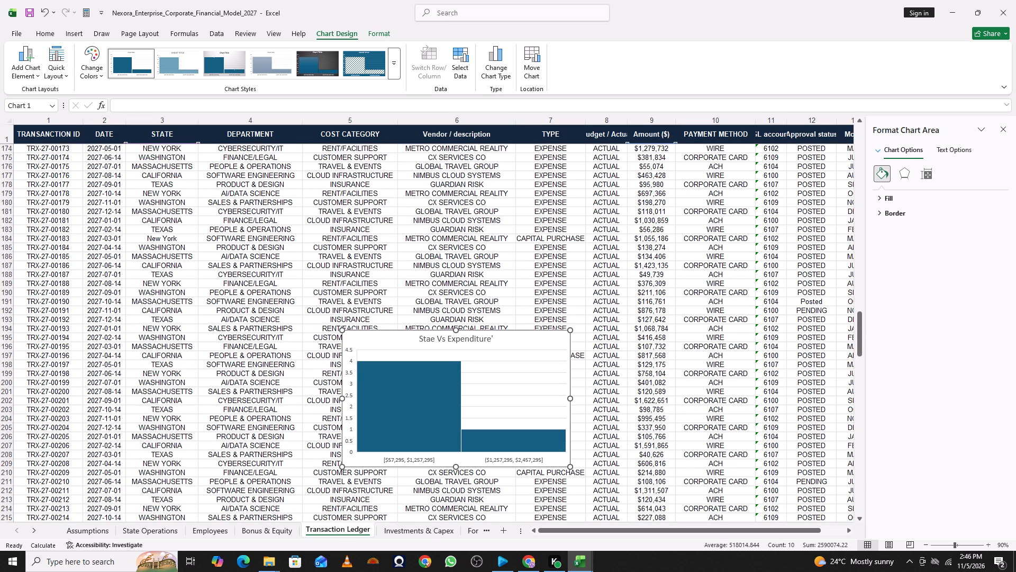
{"action": "left_click_drag", "start_coordinate": [398, 341], "coordinate": [403, 565]}
{"action": "scroll", "coordinate": [441, 387], "scroll_direction": "down", "scroll_amount": 5}
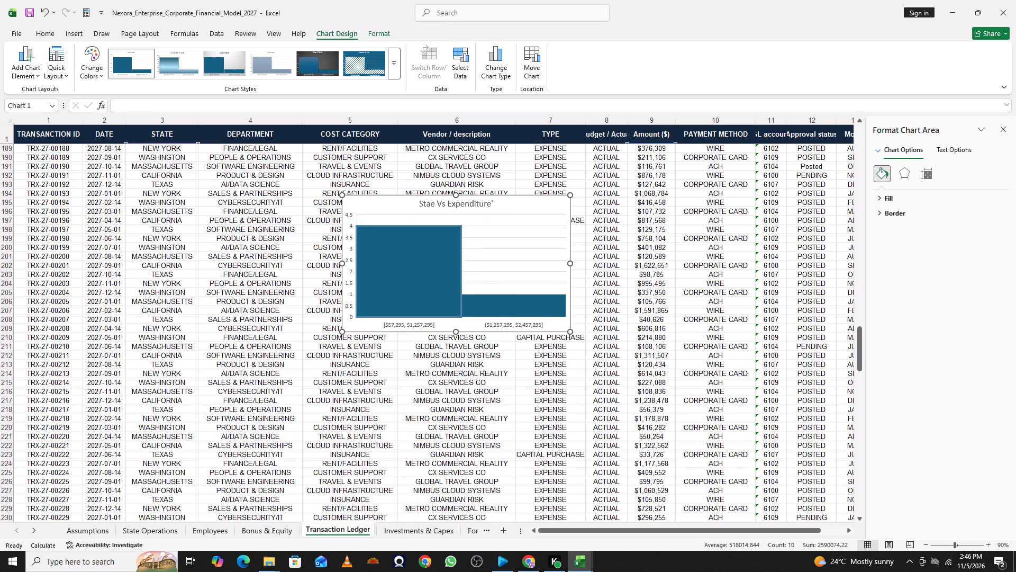
{"action": "left_click_drag", "start_coordinate": [412, 206], "coordinate": [402, 506]}
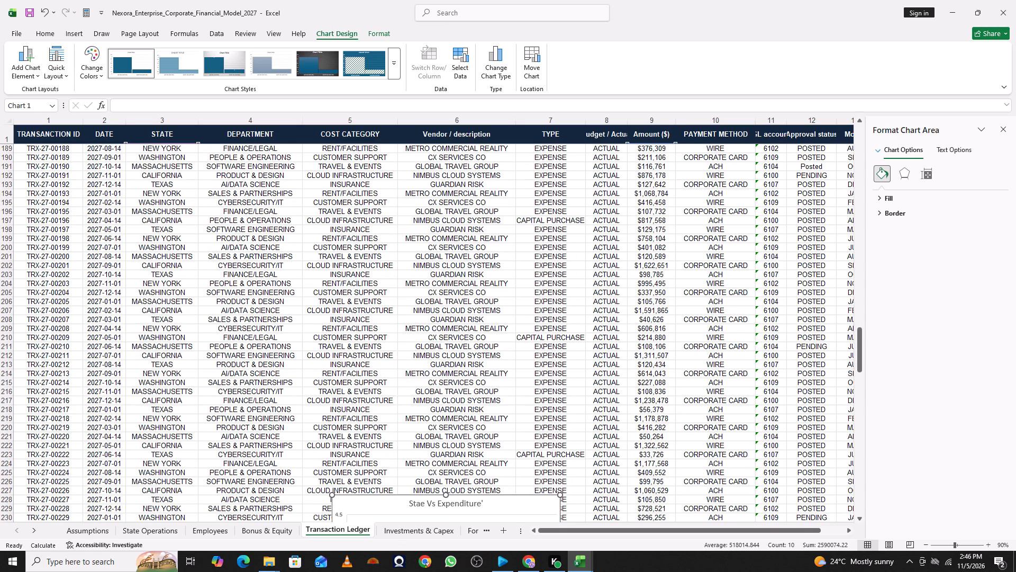
{"action": "scroll", "coordinate": [439, 390], "scroll_direction": "down", "scroll_amount": 6}
{"action": "left_click_drag", "start_coordinate": [411, 339], "coordinate": [398, 565]}
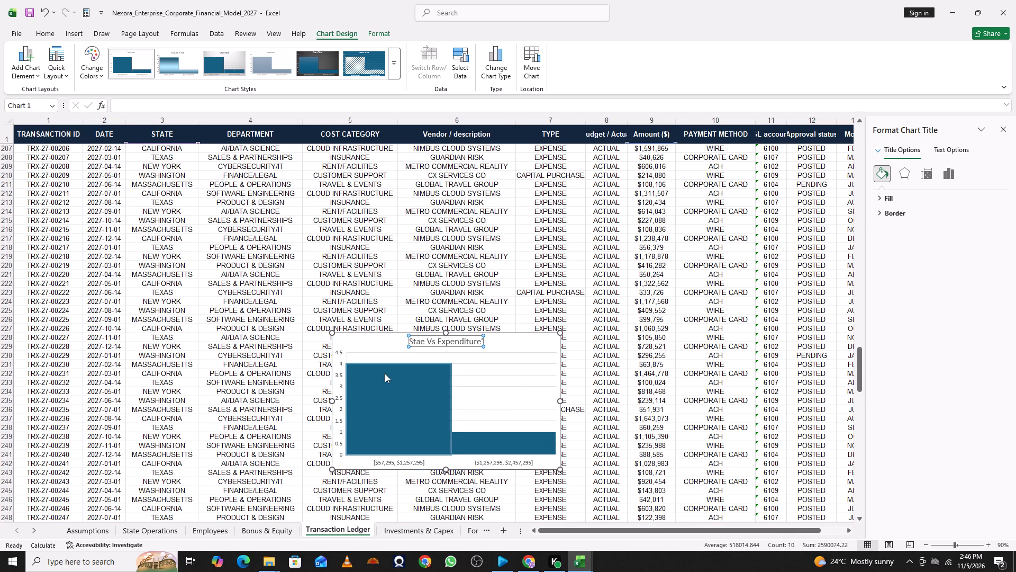
{"action": "left_click_drag", "start_coordinate": [374, 342], "coordinate": [378, 478]}
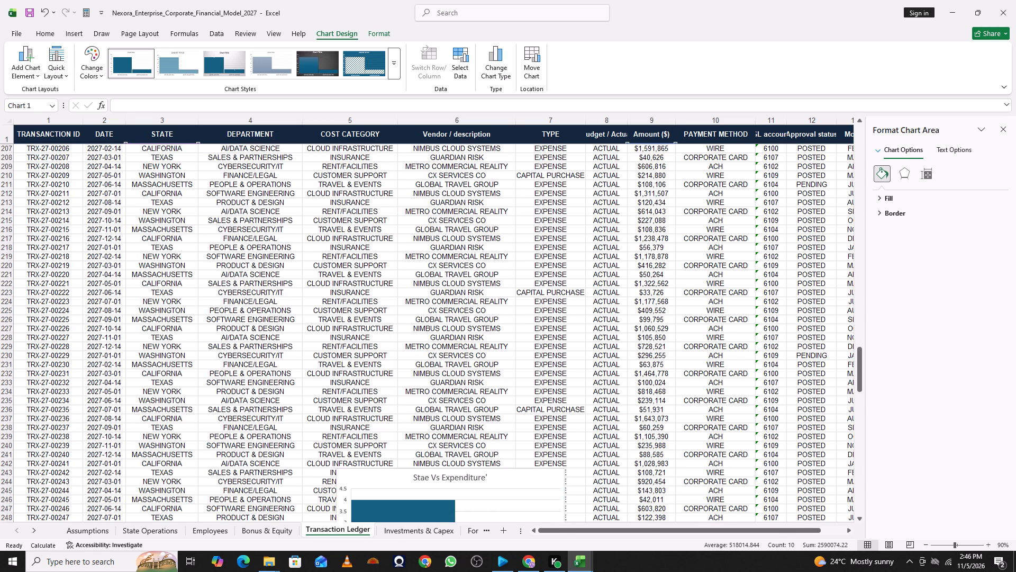
{"action": "left_click_drag", "start_coordinate": [378, 478], "coordinate": [378, 478]}
{"action": "scroll", "coordinate": [432, 379], "scroll_direction": "down", "scroll_amount": 1}
{"action": "scroll", "coordinate": [432, 379], "scroll_direction": "up", "scroll_amount": 1}
{"action": "scroll", "coordinate": [432, 379], "scroll_direction": "down", "scroll_amount": 6}
{"action": "left_click_drag", "start_coordinate": [395, 314], "coordinate": [391, 489]}
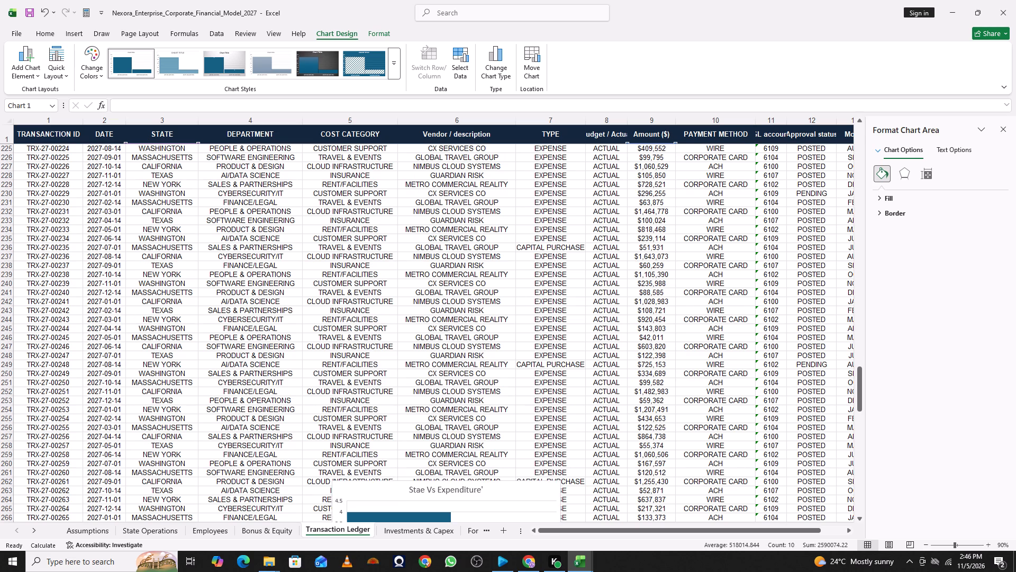
{"action": "left_click_drag", "start_coordinate": [391, 489], "coordinate": [391, 490]}
{"action": "scroll", "coordinate": [436, 345], "scroll_direction": "down", "scroll_amount": 6}
{"action": "left_click_drag", "start_coordinate": [390, 321], "coordinate": [390, 440]}
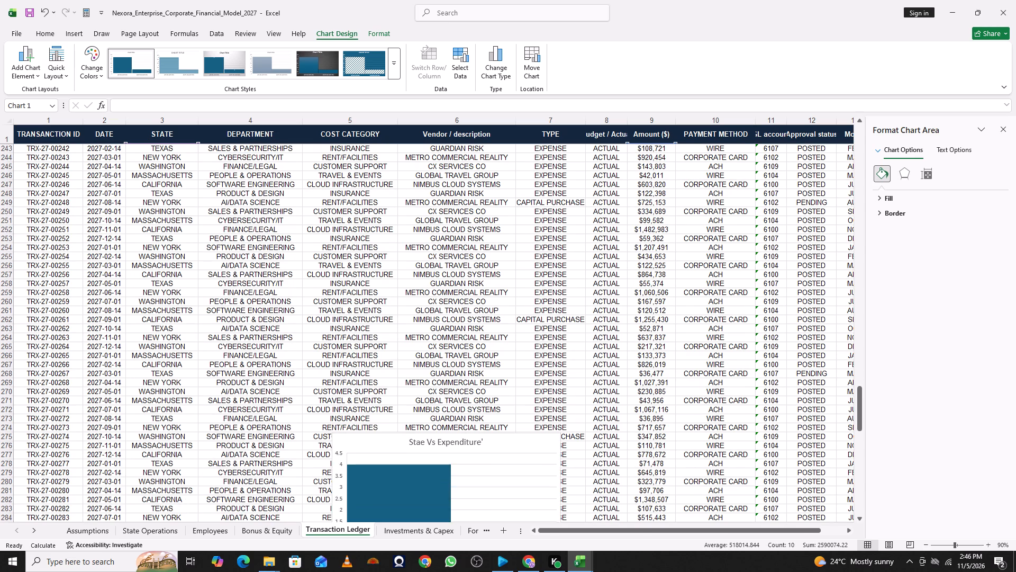
{"action": "left_click_drag", "start_coordinate": [390, 440], "coordinate": [390, 479]}
{"action": "scroll", "coordinate": [421, 358], "scroll_direction": "down", "scroll_amount": 7}
{"action": "left_click_drag", "start_coordinate": [396, 294], "coordinate": [389, 435]}
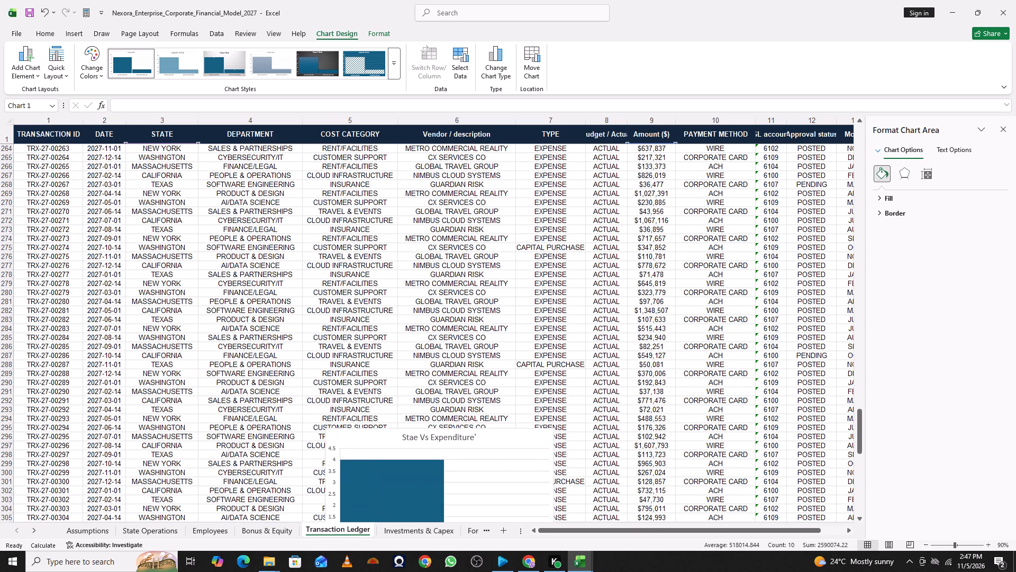
{"action": "left_click_drag", "start_coordinate": [389, 435], "coordinate": [388, 477]}
{"action": "scroll", "coordinate": [405, 391], "scroll_direction": "down", "scroll_amount": 4}
{"action": "scroll", "coordinate": [406, 394], "scroll_direction": "up", "scroll_amount": 1}
{"action": "scroll", "coordinate": [406, 394], "scroll_direction": "down", "scroll_amount": 1}
{"action": "left_click_drag", "start_coordinate": [384, 369], "coordinate": [393, 539]}
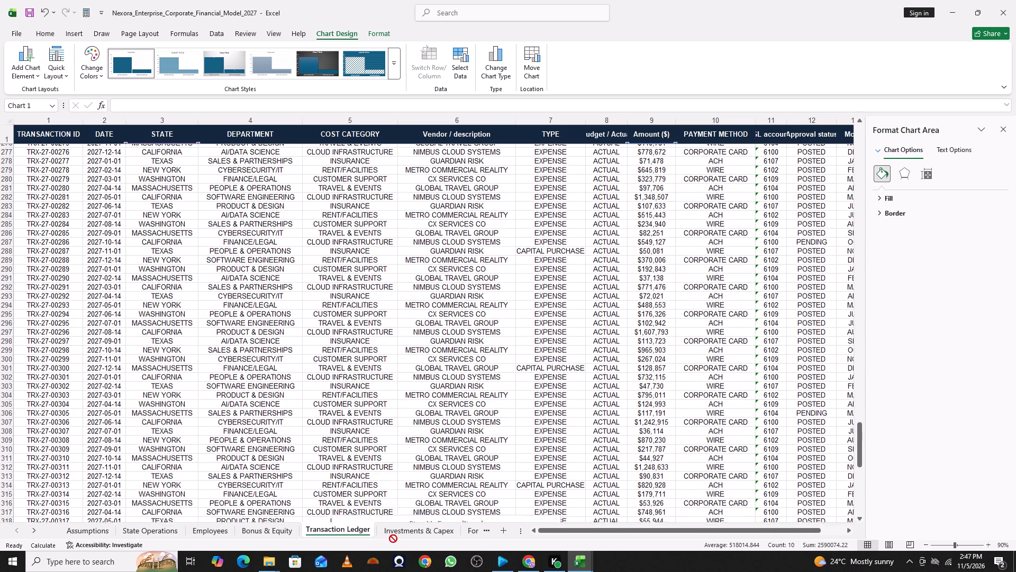
{"action": "left_click_drag", "start_coordinate": [393, 539], "coordinate": [394, 543]}
{"action": "scroll", "coordinate": [409, 411], "scroll_direction": "down", "scroll_amount": 6}
{"action": "left_click_drag", "start_coordinate": [377, 199], "coordinate": [385, 446]}
{"action": "scroll", "coordinate": [422, 337], "scroll_direction": "down", "scroll_amount": 6}
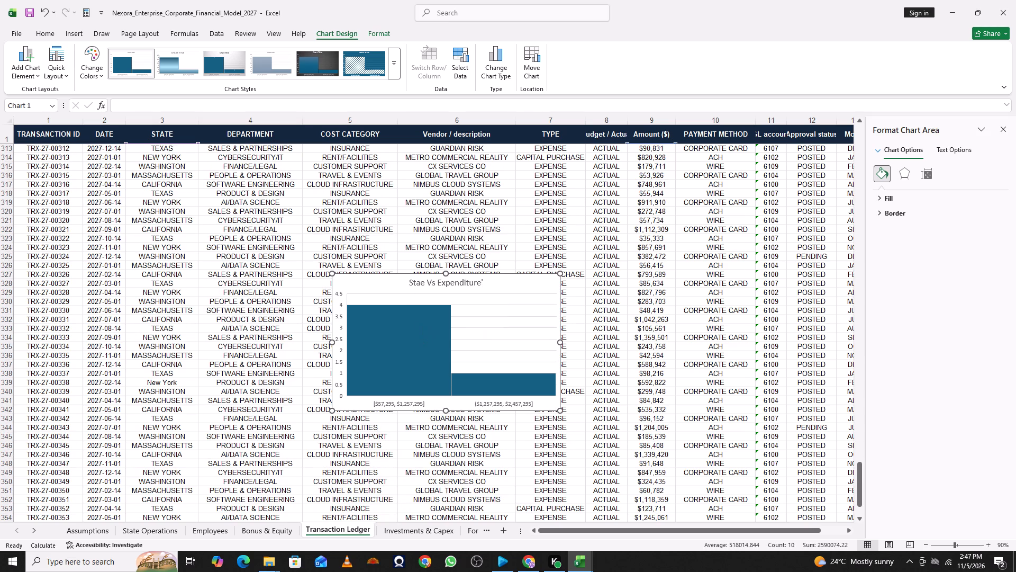
{"action": "left_click_drag", "start_coordinate": [400, 280], "coordinate": [409, 483]}
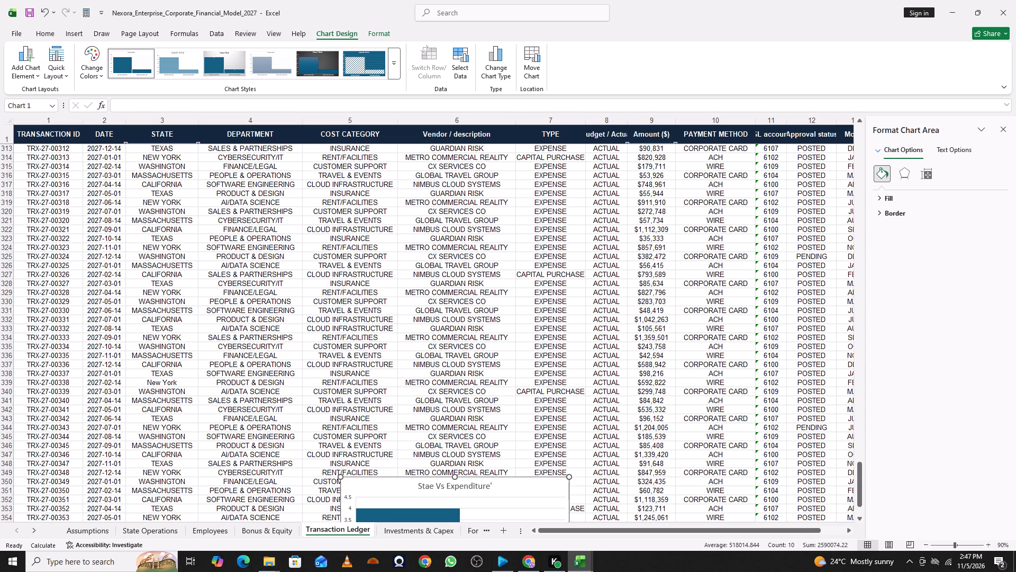
{"action": "scroll", "coordinate": [437, 367], "scroll_direction": "down", "scroll_amount": 6}
{"action": "scroll", "coordinate": [437, 367], "scroll_direction": "up", "scroll_amount": 1}
{"action": "left_click_drag", "start_coordinate": [406, 350], "coordinate": [404, 418]}
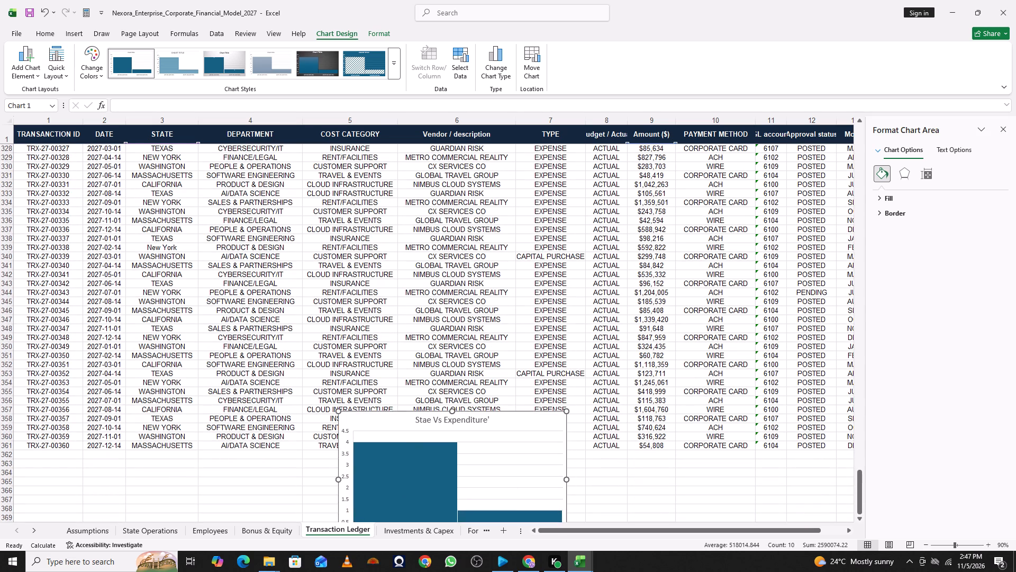
{"action": "scroll", "coordinate": [404, 416], "scroll_direction": "down", "scroll_amount": 4}
{"action": "left_click_drag", "start_coordinate": [397, 312], "coordinate": [373, 370]}
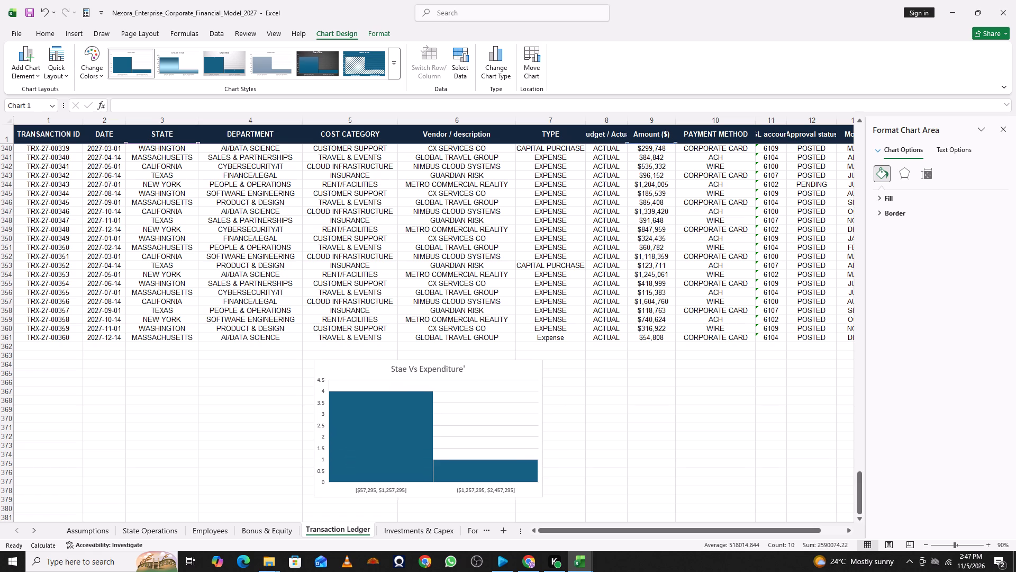
{"action": "left_click_drag", "start_coordinate": [373, 370], "coordinate": [367, 360]}
{"action": "left_click", "coordinate": [602, 391]}
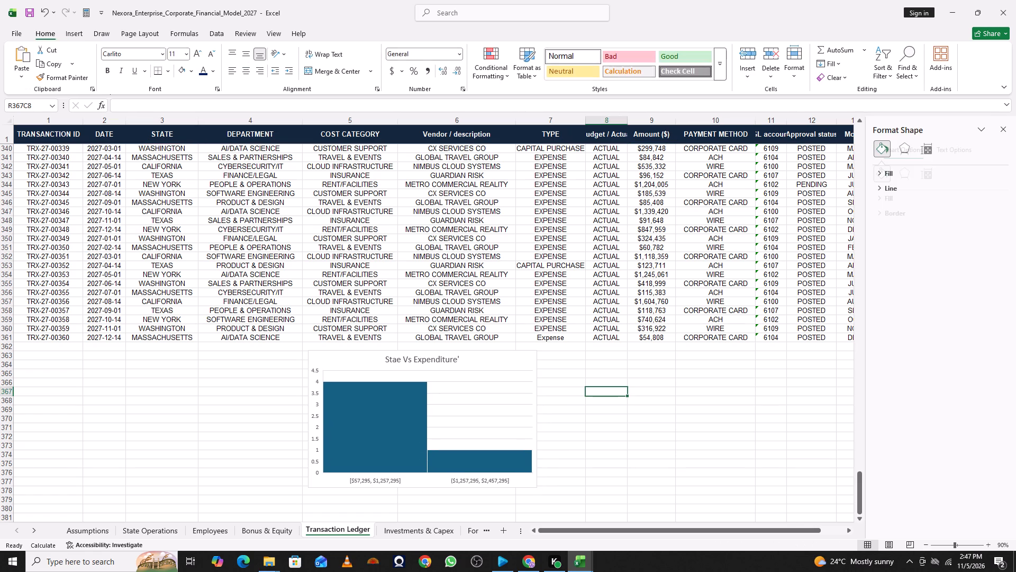
{"action": "left_click", "coordinate": [616, 453]}
Compare the dark chart style with the blue-background, hatched-bar style and apply the hatched-bar one to the chart.
{"action": "double_click", "coordinate": [483, 463]}
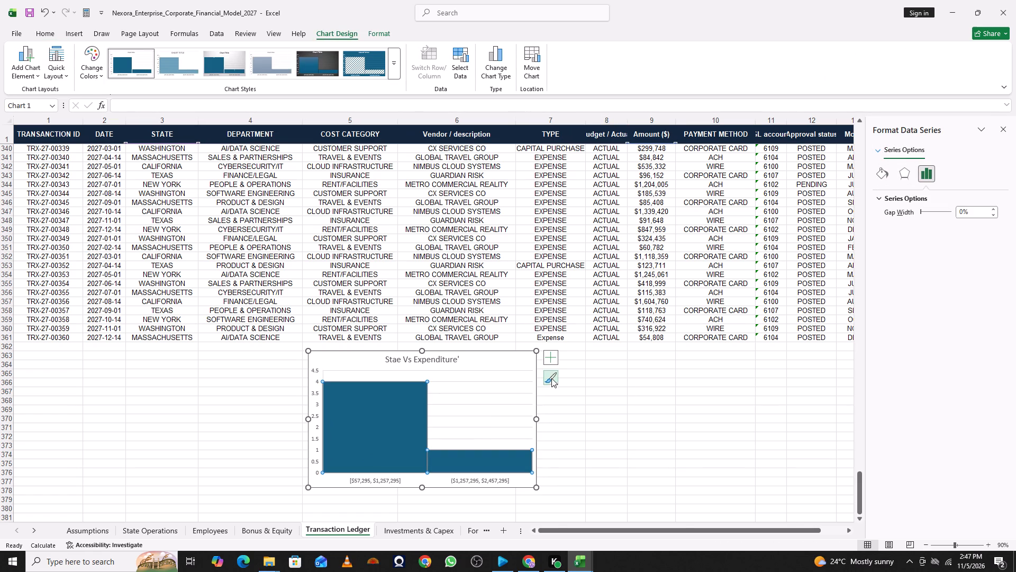
{"action": "left_click", "coordinate": [551, 378]}
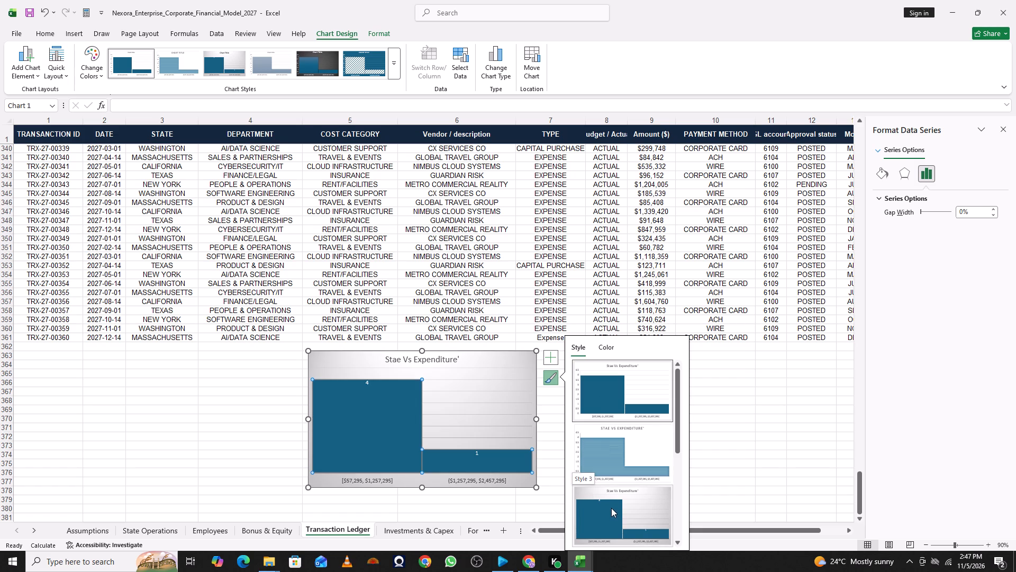
{"action": "scroll", "coordinate": [611, 508], "scroll_direction": "down", "scroll_amount": 1}
{"action": "scroll", "coordinate": [611, 508], "scroll_direction": "up", "scroll_amount": 1}
{"action": "scroll", "coordinate": [611, 508], "scroll_direction": "down", "scroll_amount": 3}
{"action": "left_click", "coordinate": [612, 470]}
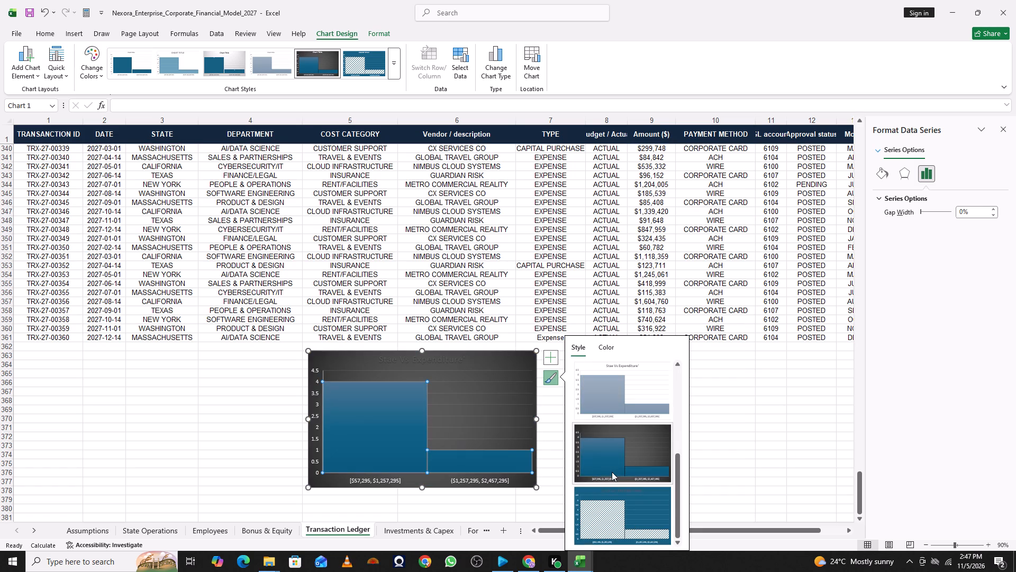
{"action": "scroll", "coordinate": [610, 477], "scroll_direction": "down", "scroll_amount": 3}
{"action": "left_click", "coordinate": [607, 494]}
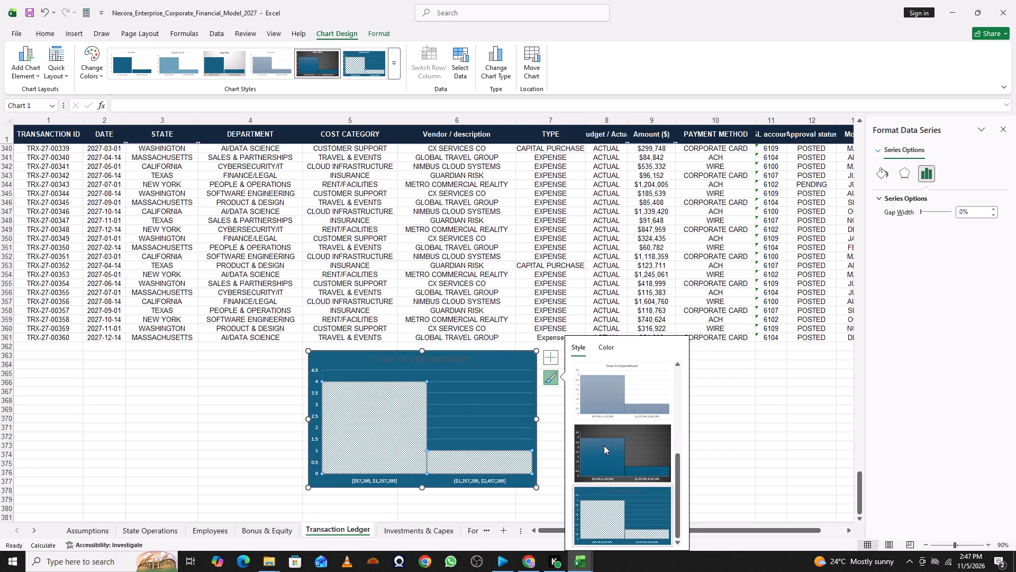
{"action": "left_click", "coordinate": [604, 445]}
{"action": "left_click", "coordinate": [609, 508]}
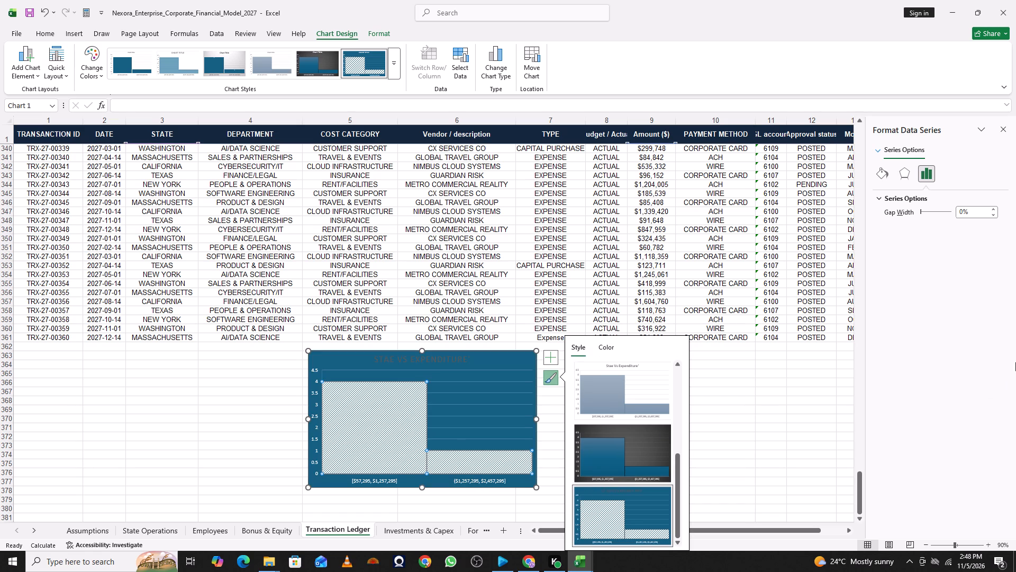
{"action": "left_click", "coordinate": [975, 360]}
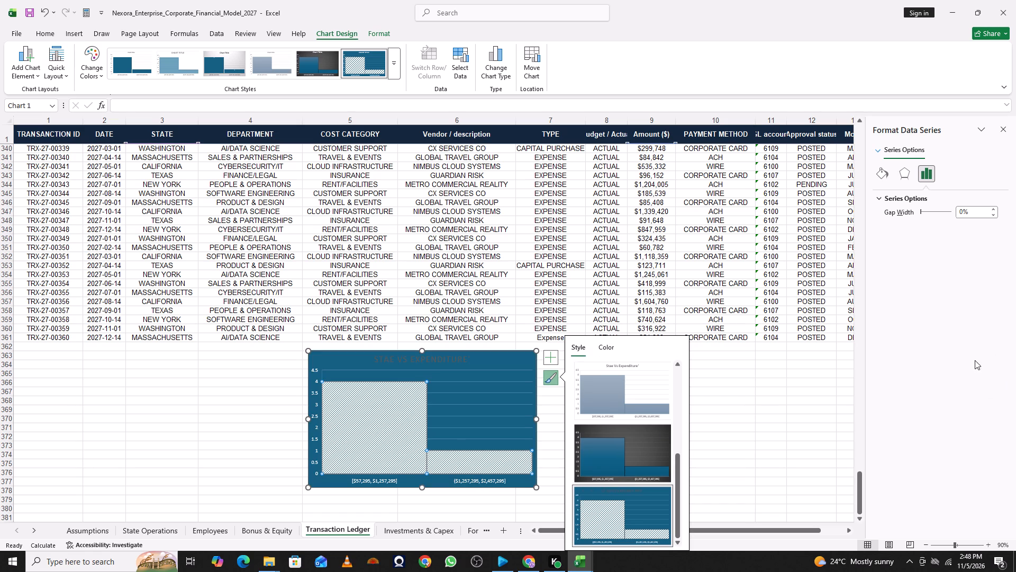
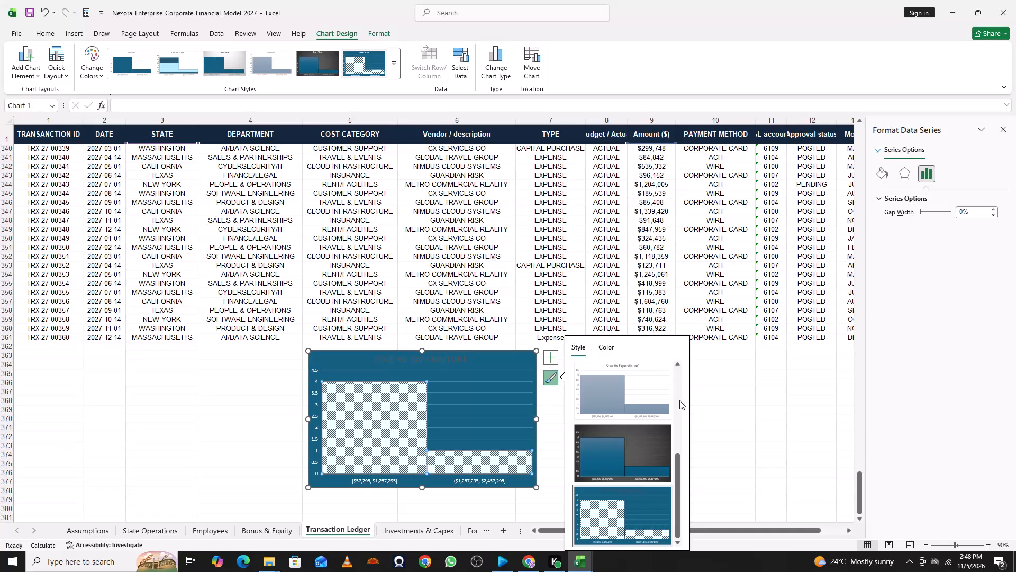
Apply the white-background chart style with muted grey-blue bars to the state-versus-expenditure histogram.
{"action": "left_click", "coordinate": [669, 413]}
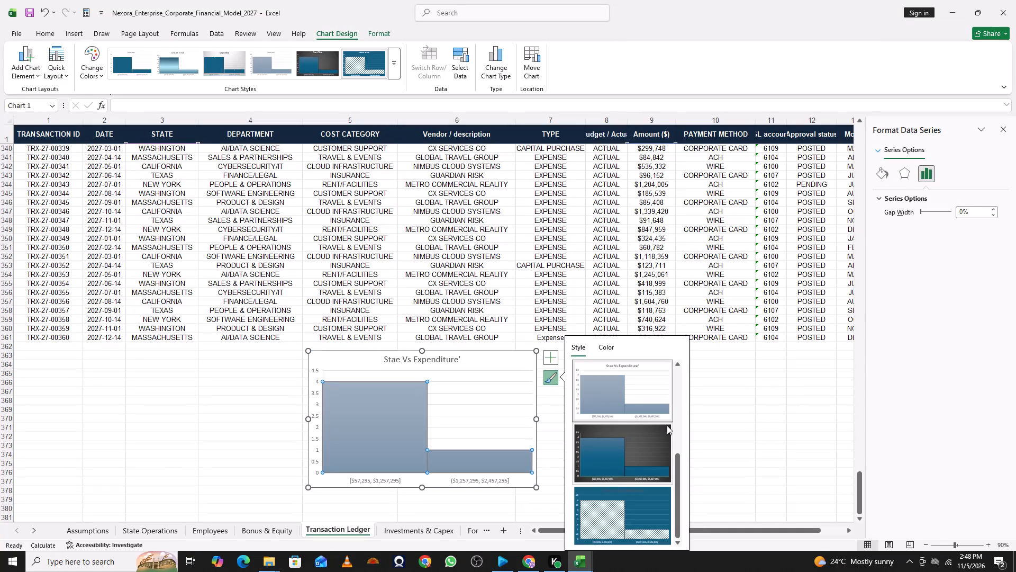
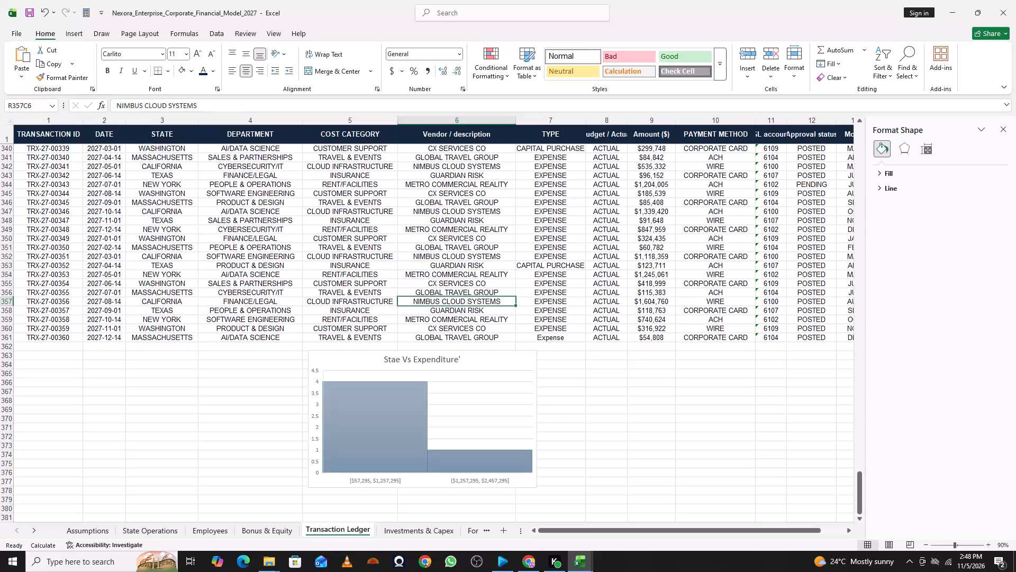
Move the state-versus-expenditure chart to the blank area below the ledger, beneath the Vendor / description through PAYMENT METHOD columns.
{"action": "left_click", "coordinate": [471, 317]}
{"action": "left_click", "coordinate": [460, 341]}
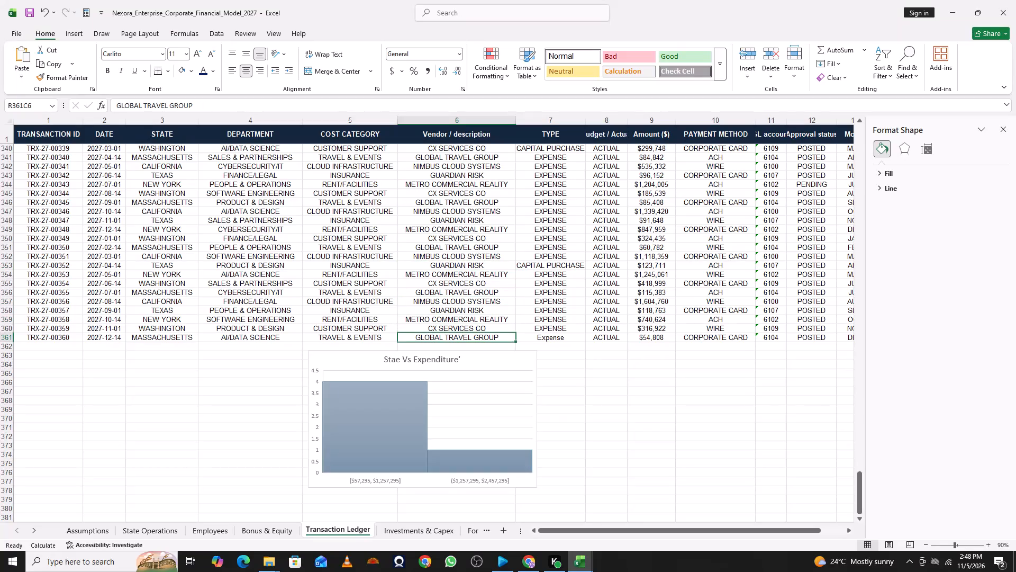
{"action": "left_click_drag", "start_coordinate": [403, 395], "coordinate": [554, 398]}
{"action": "left_click_drag", "start_coordinate": [492, 358], "coordinate": [651, 369]}
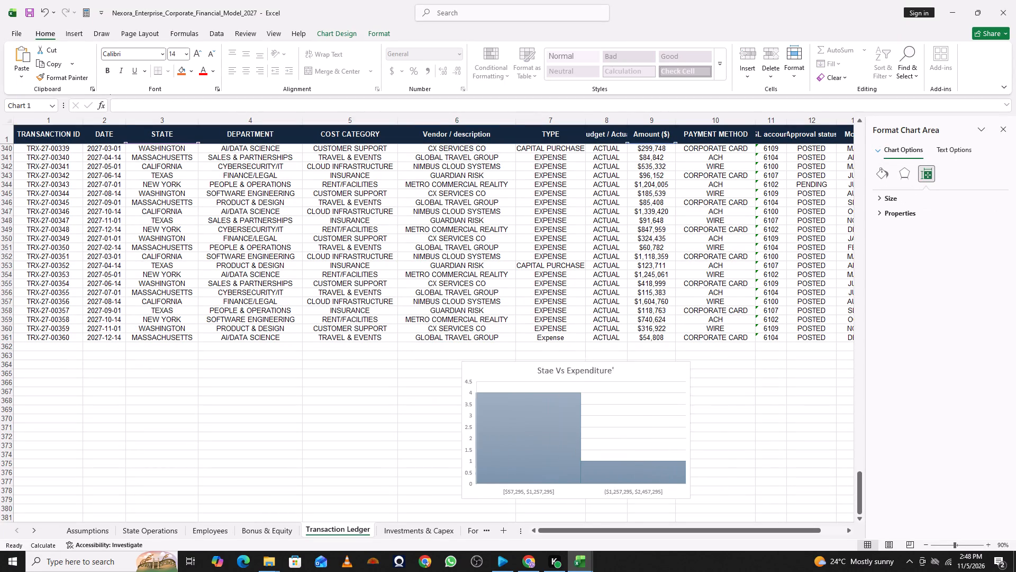
{"action": "left_click_drag", "start_coordinate": [651, 369], "coordinate": [680, 369]}
{"action": "left_click", "coordinate": [131, 286]}
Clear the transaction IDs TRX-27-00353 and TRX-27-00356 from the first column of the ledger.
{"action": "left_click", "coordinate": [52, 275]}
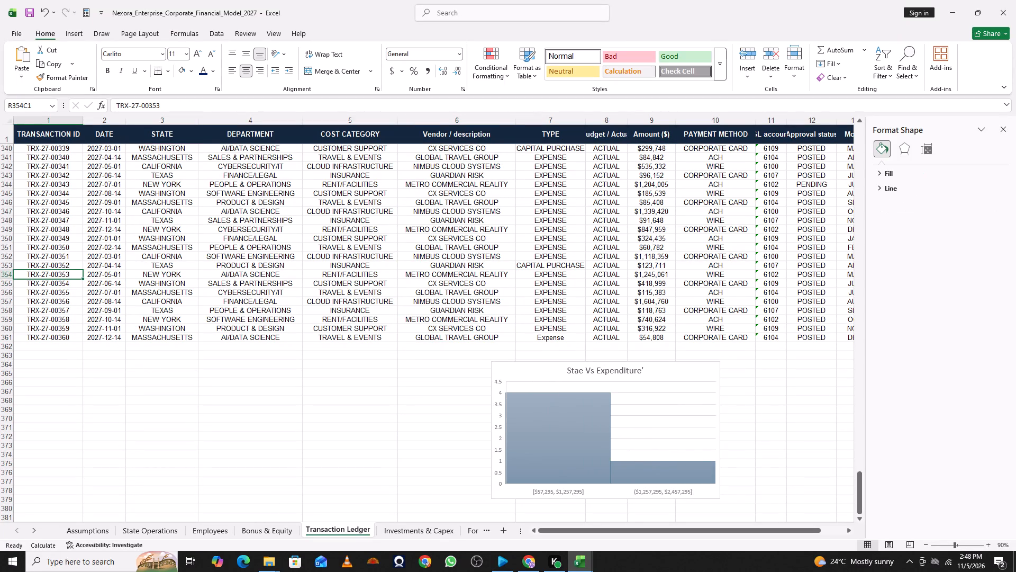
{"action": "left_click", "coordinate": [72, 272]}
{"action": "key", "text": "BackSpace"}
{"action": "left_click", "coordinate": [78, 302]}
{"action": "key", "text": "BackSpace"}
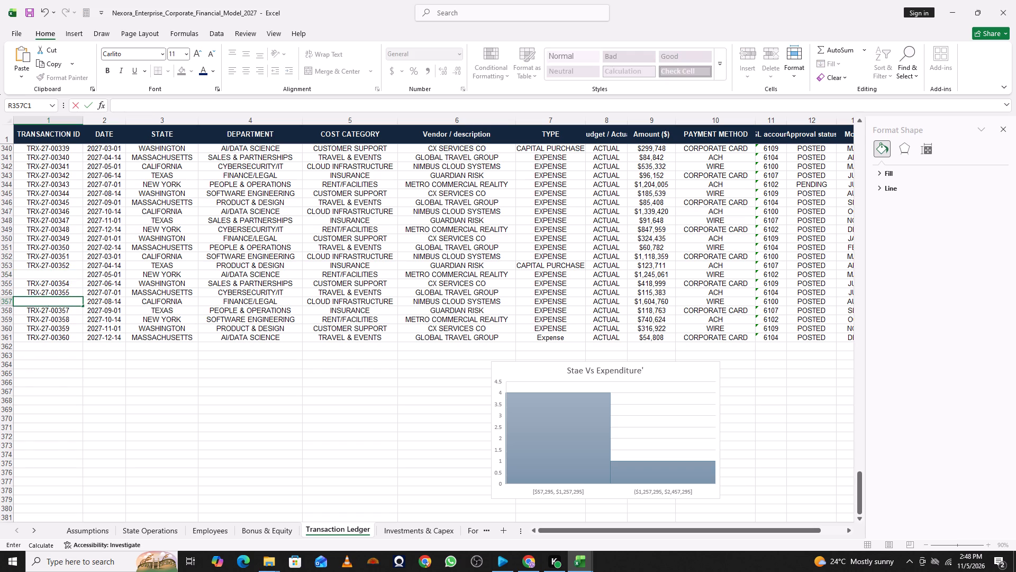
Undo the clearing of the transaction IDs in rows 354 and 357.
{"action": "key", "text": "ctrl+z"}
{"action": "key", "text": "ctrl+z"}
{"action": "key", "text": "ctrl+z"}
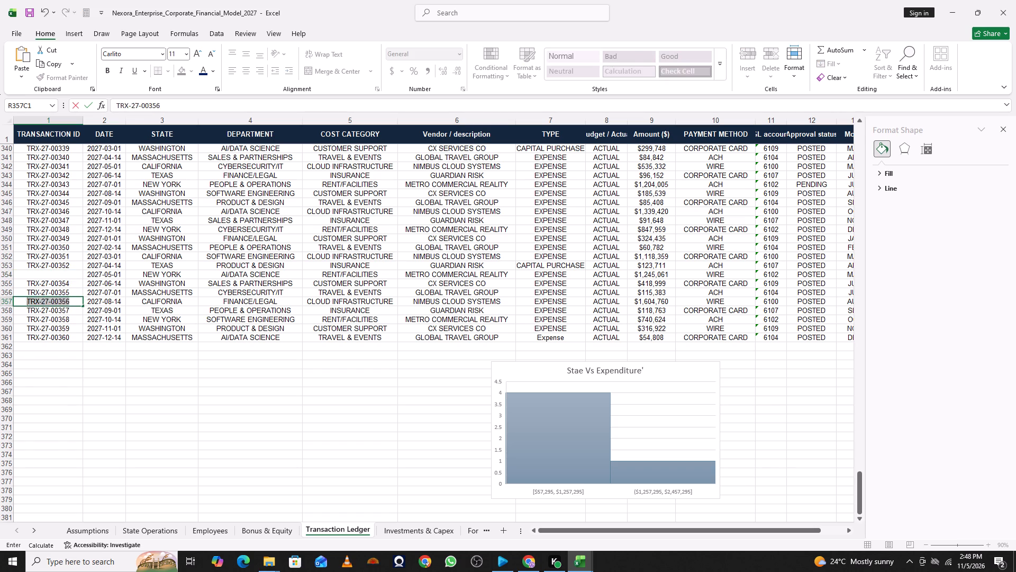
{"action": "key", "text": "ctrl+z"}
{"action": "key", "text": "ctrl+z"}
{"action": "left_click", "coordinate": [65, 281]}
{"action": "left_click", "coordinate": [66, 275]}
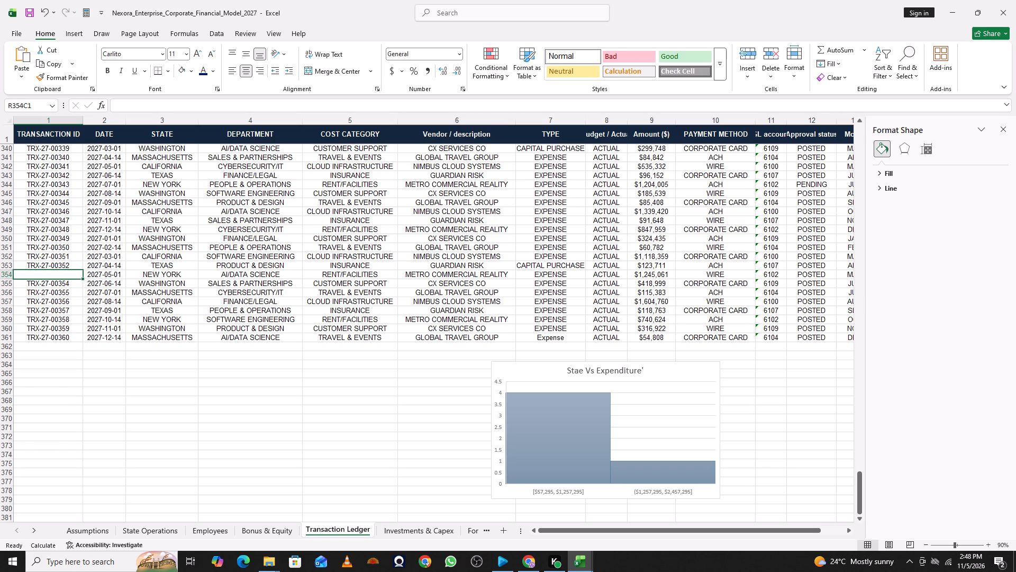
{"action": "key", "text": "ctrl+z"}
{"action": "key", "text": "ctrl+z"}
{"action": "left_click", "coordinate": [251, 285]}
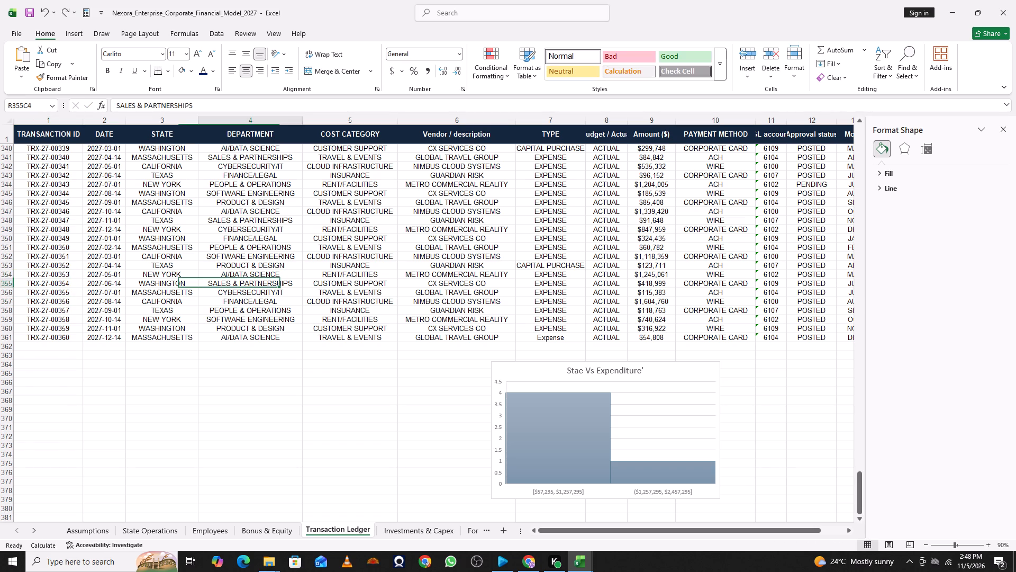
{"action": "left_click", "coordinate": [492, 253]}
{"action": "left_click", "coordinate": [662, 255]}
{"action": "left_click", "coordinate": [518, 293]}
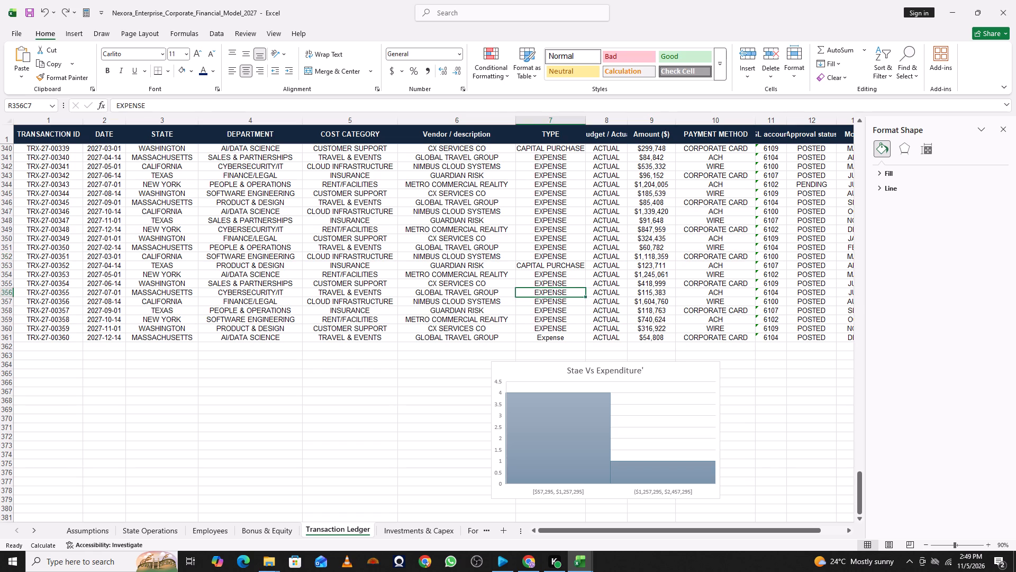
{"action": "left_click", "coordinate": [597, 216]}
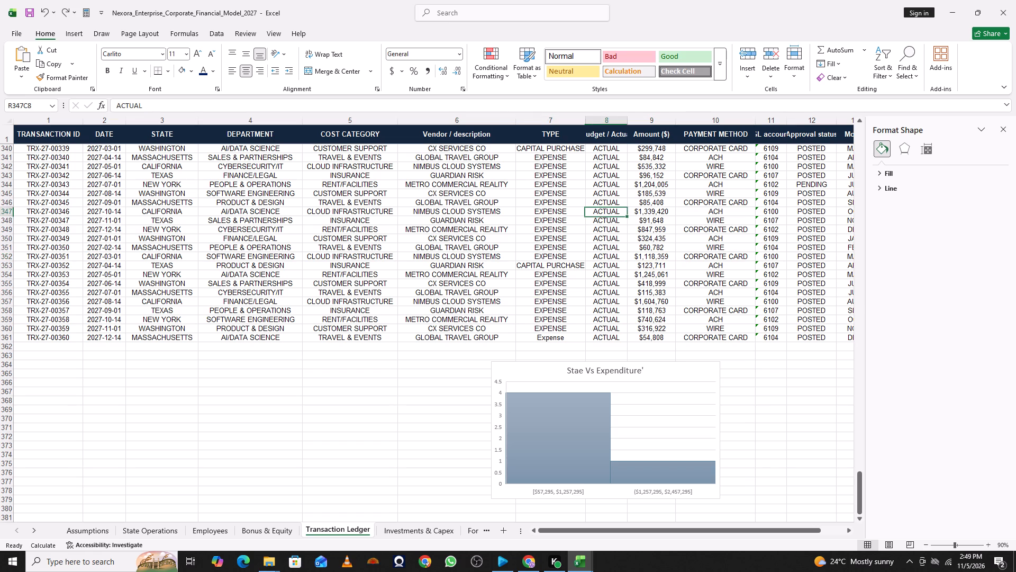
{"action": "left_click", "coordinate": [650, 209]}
Switch to the open Illustrative_8_Country_Budget_Model_Editable workbook.
{"action": "left_click", "coordinate": [576, 567]}
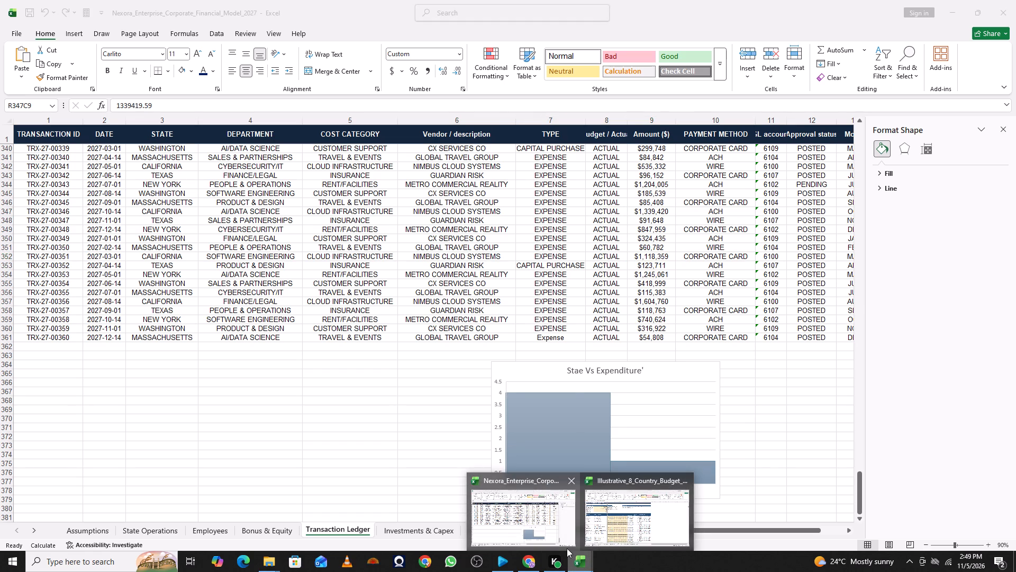
{"action": "left_click", "coordinate": [621, 513]}
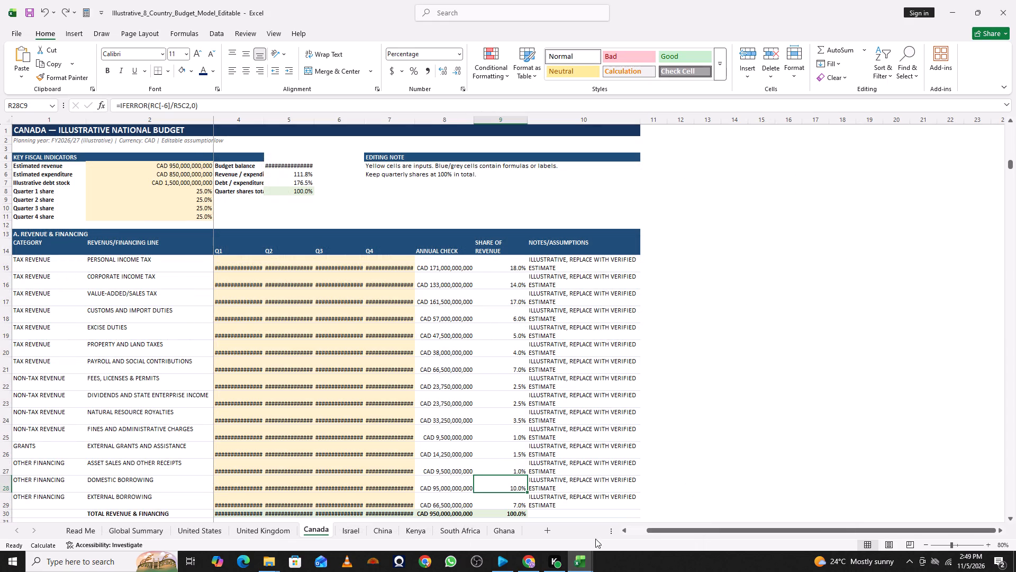
Look over the workbook files in the project's desktop folder in File Explorer and close that folder window.
{"action": "left_click", "coordinate": [277, 564]}
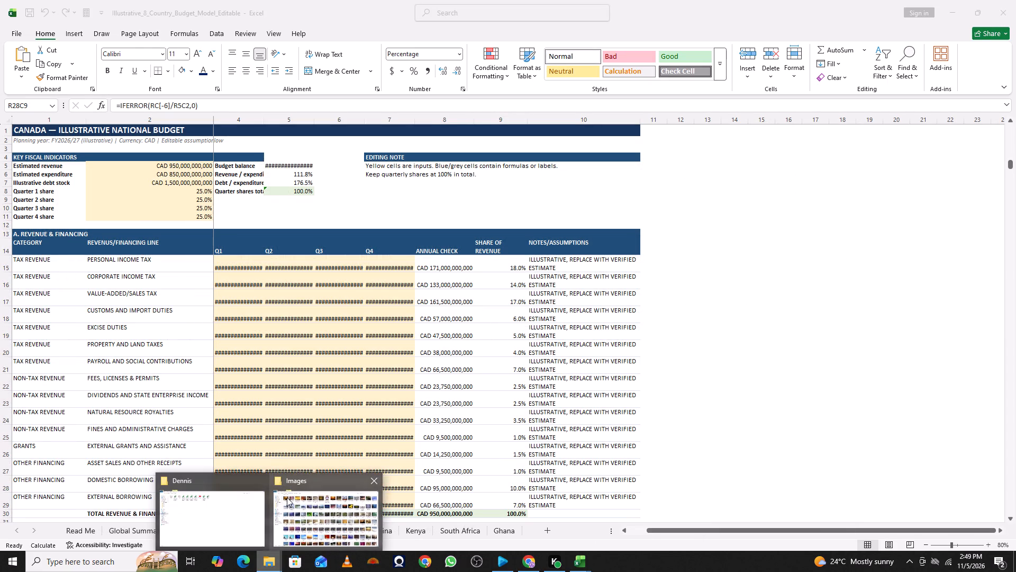
{"action": "left_click", "coordinate": [240, 508]}
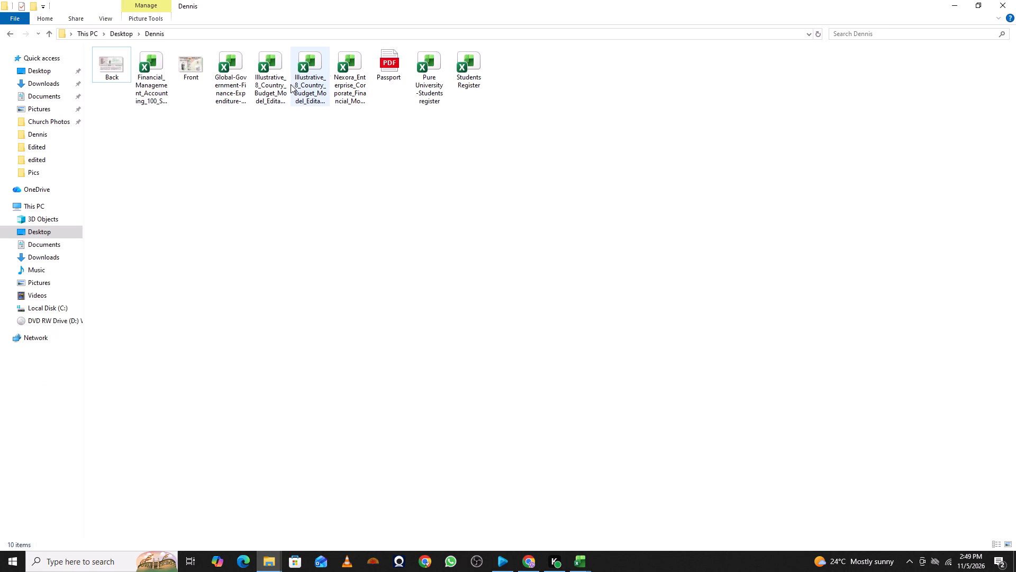
{"action": "left_click", "coordinate": [997, 0]}
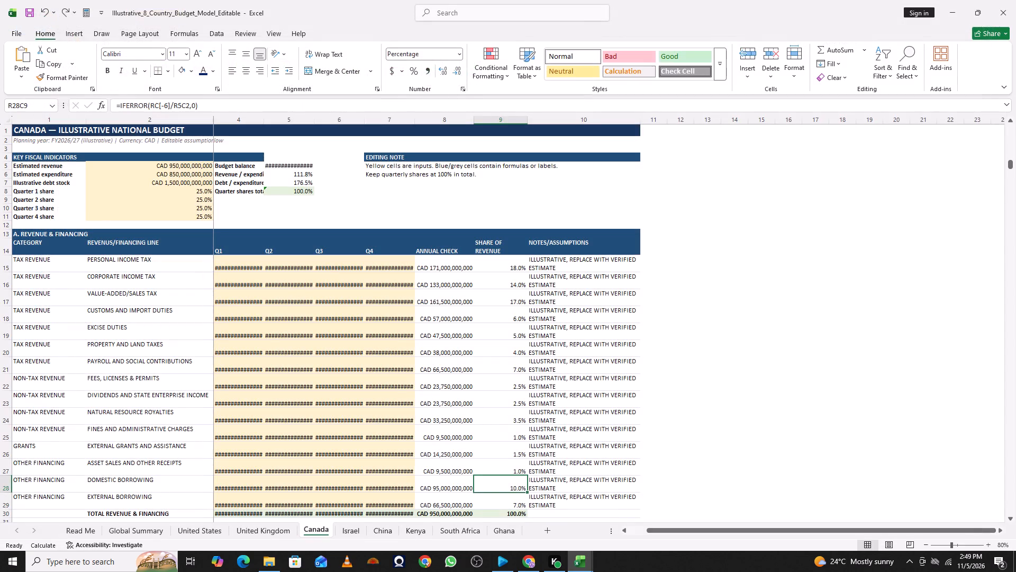